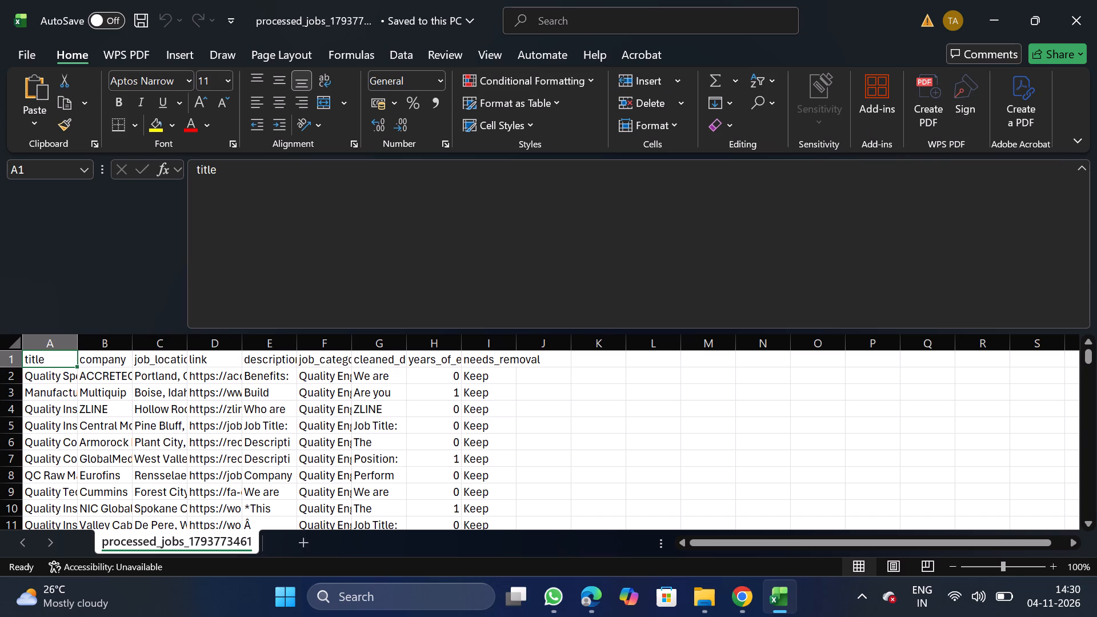
# Filter the needs_removal column to show only the rows marked Remove.
pyautogui.click(493, 348)
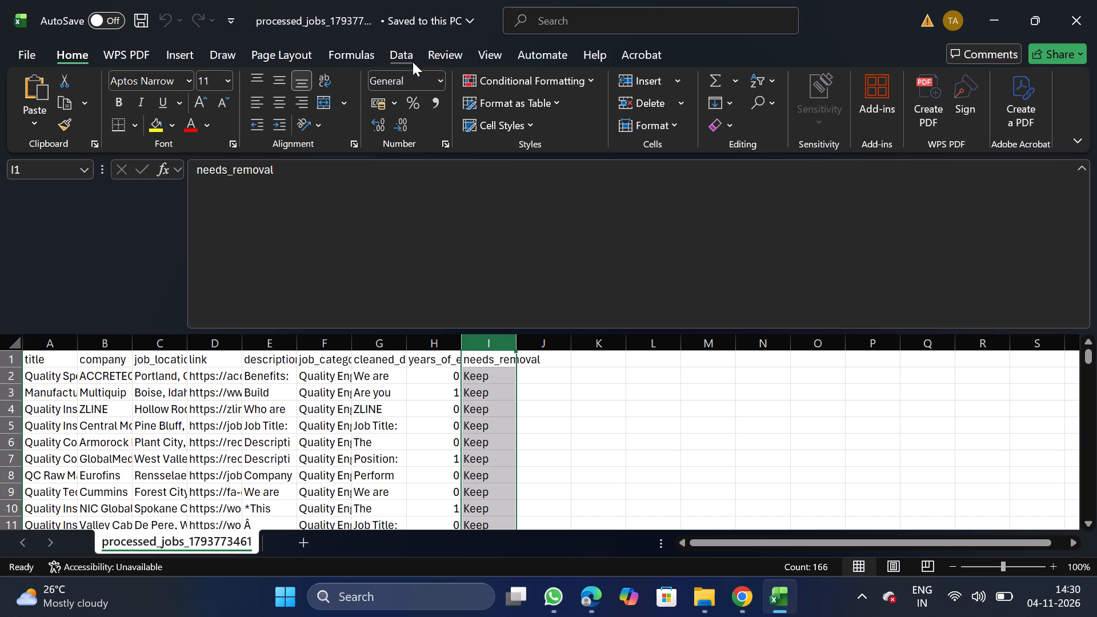
pyautogui.click(401, 46)
pyautogui.click(558, 98)
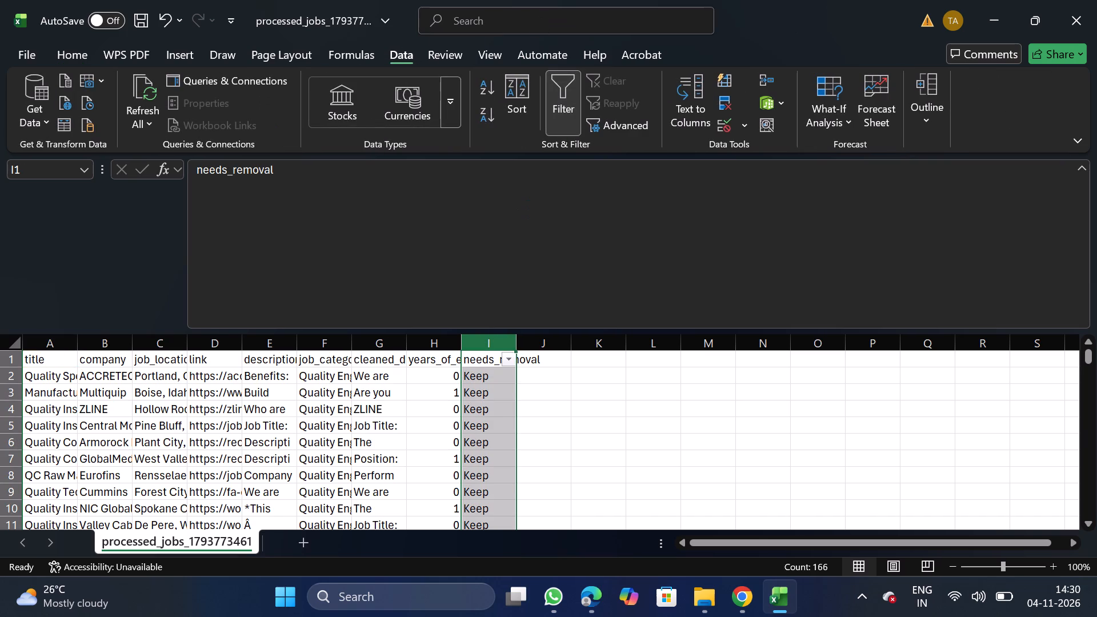
pyautogui.click(502, 360)
pyautogui.click(586, 405)
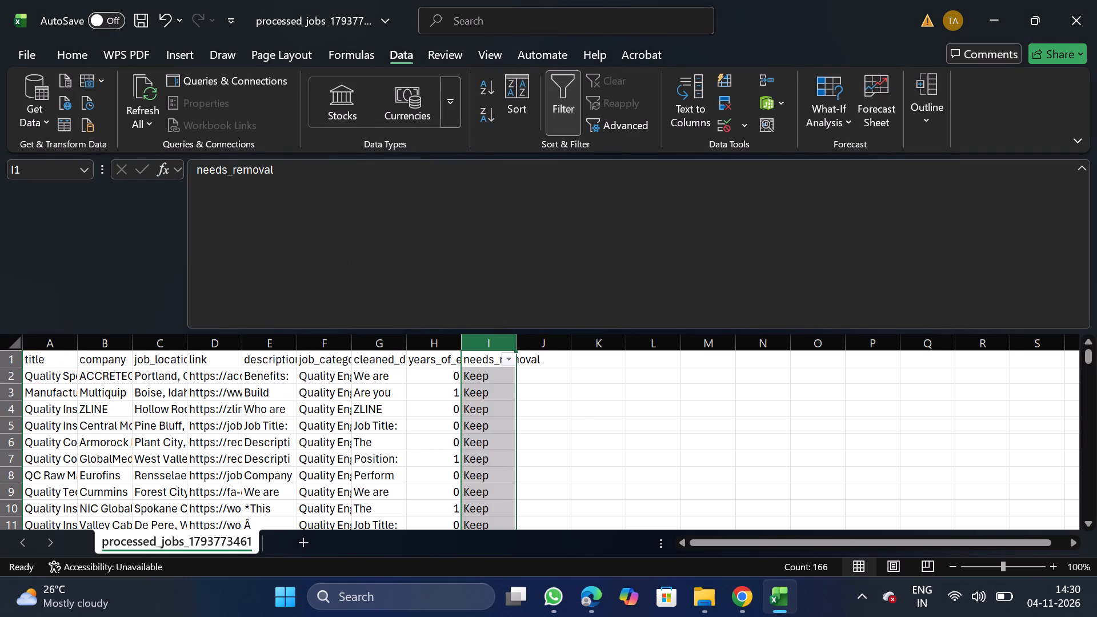
pyautogui.click(506, 366)
pyautogui.click(321, 406)
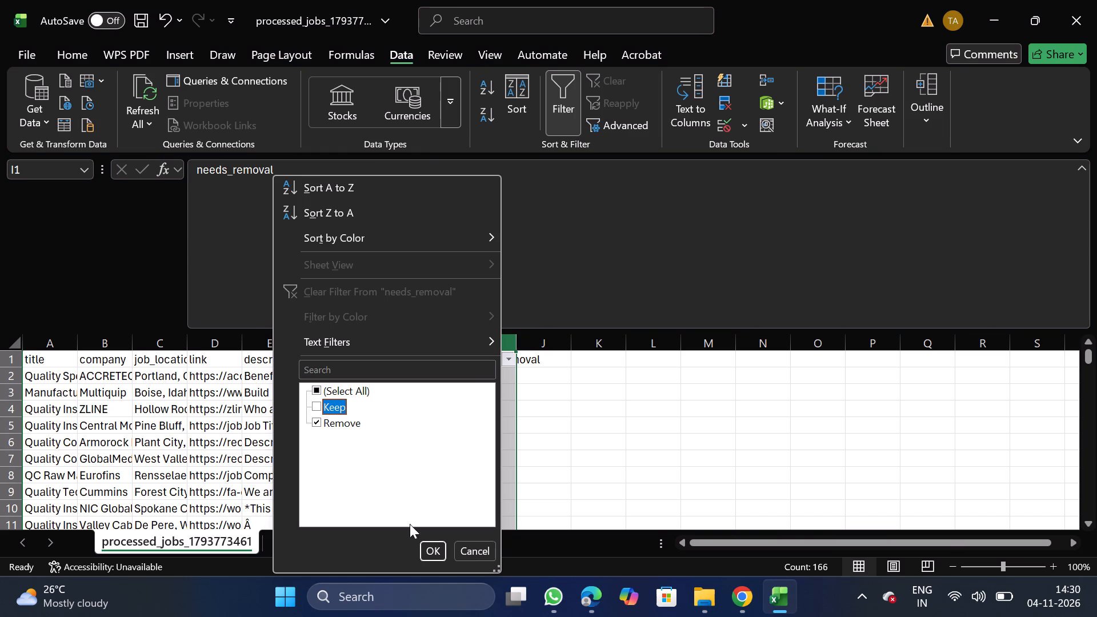
pyautogui.click(433, 549)
# Delete all the filtered rows marked Remove and turn off the filter.
pyautogui.click(0, 374)
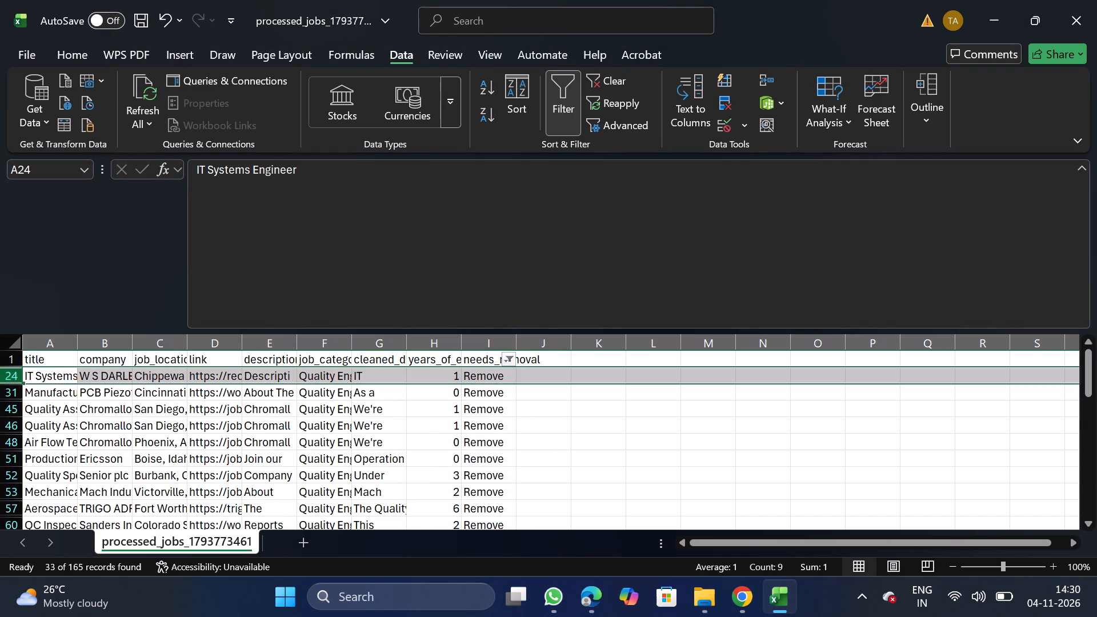
pyautogui.hotkey('ctrl', 'shift', 'Down')
pyautogui.rightClick(81, 446)
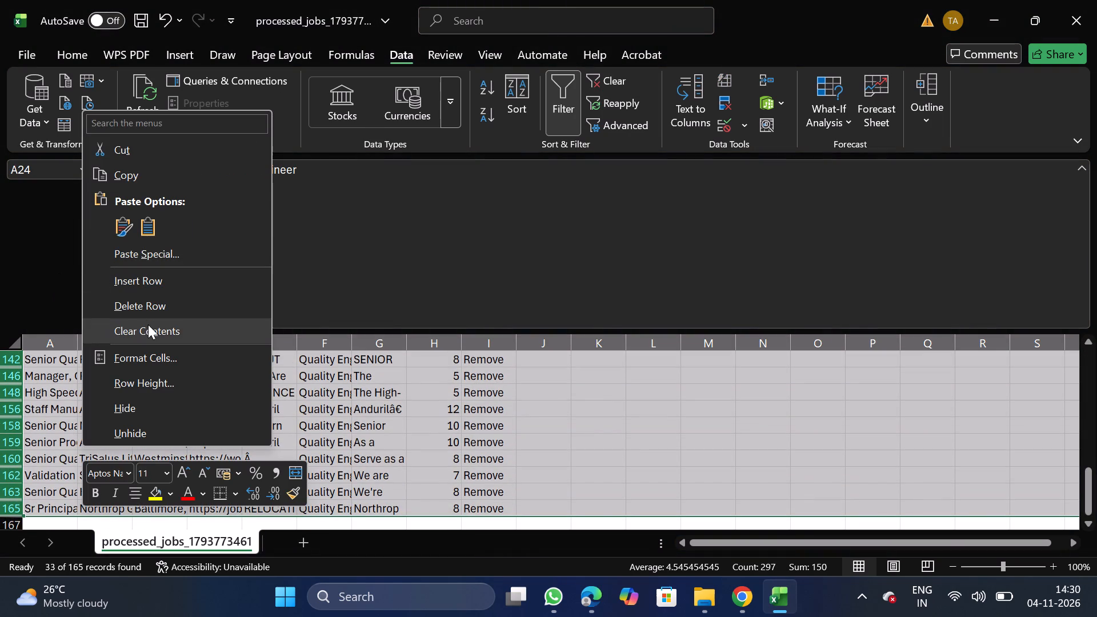
pyautogui.click(141, 312)
pyautogui.click(556, 87)
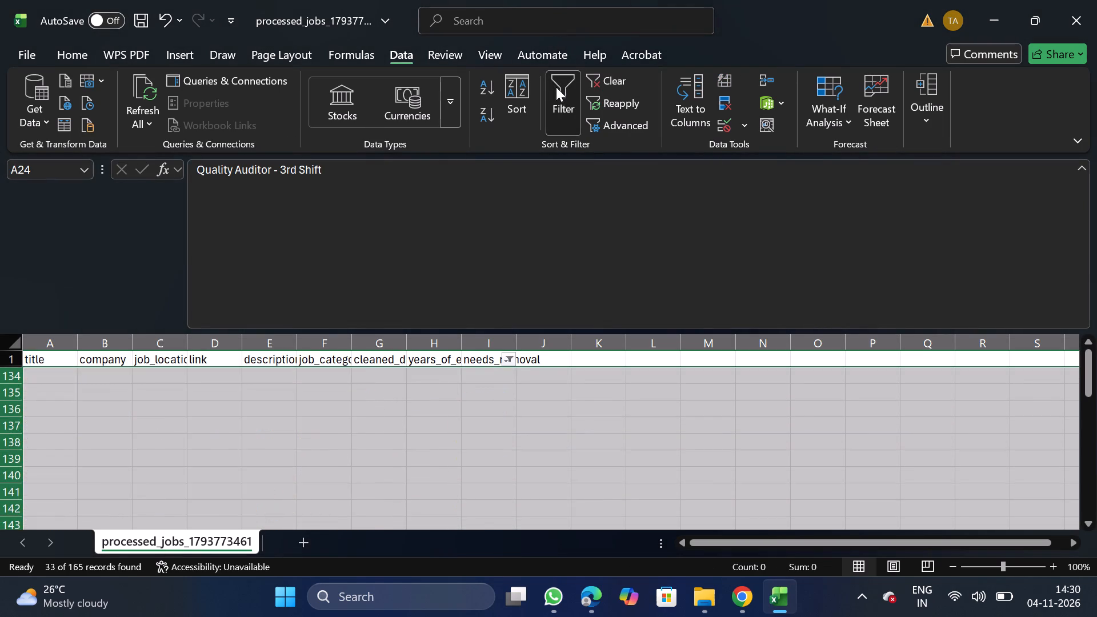
# Filter the years_of_experience column to show only the values 8 and 10.
pyautogui.click(425, 355)
pyautogui.click(562, 123)
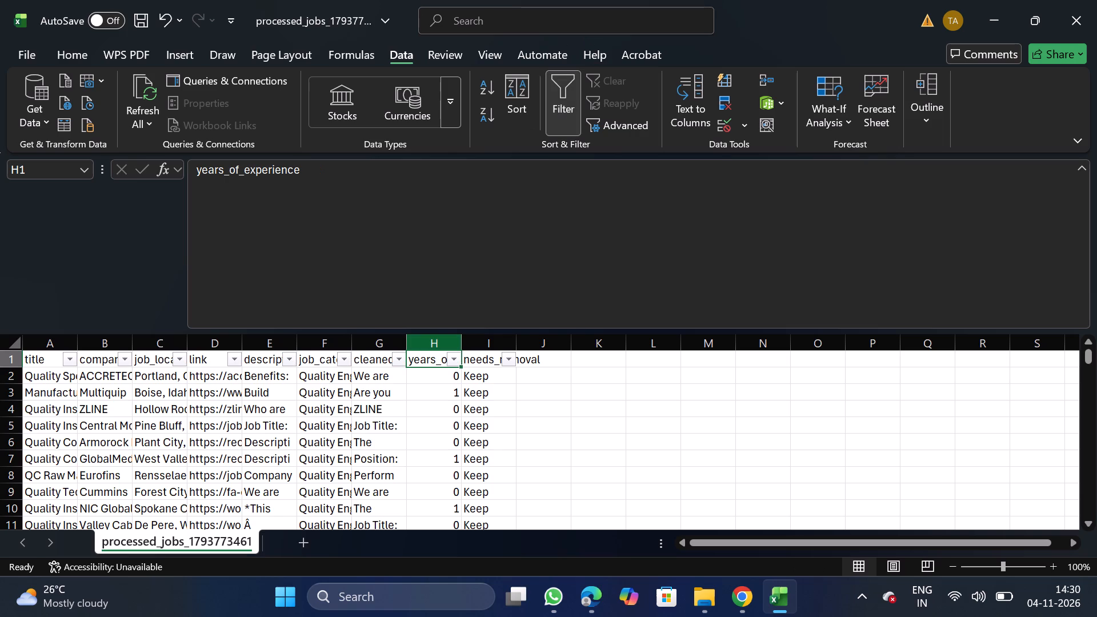
pyautogui.click(447, 360)
pyautogui.click(295, 394)
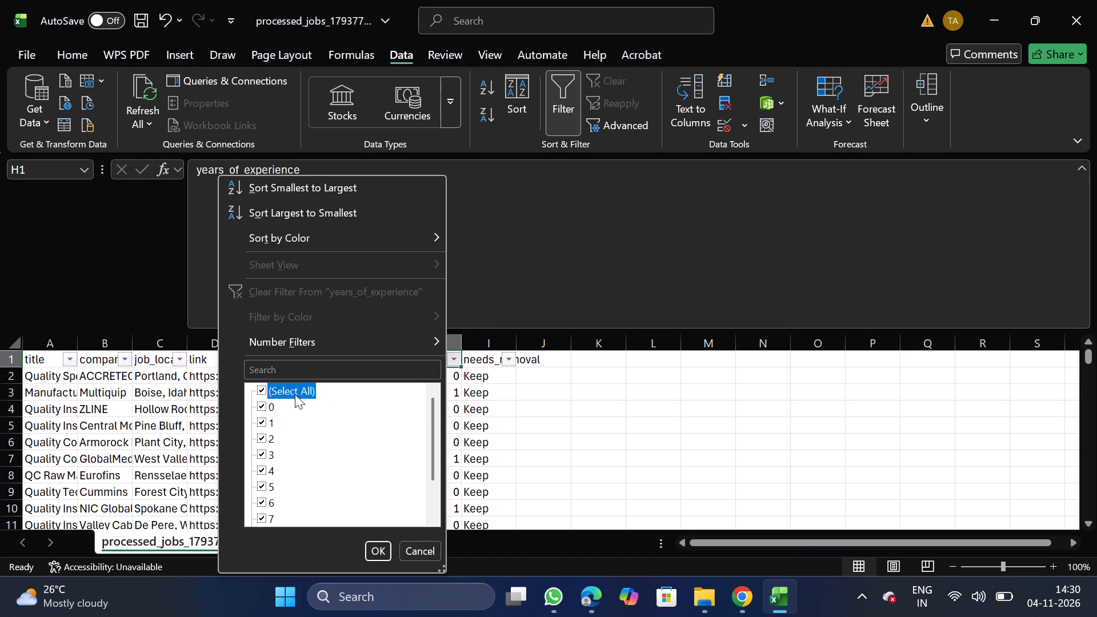
pyautogui.scroll(-1, 278, 490)
pyautogui.click(268, 490)
pyautogui.click(260, 509)
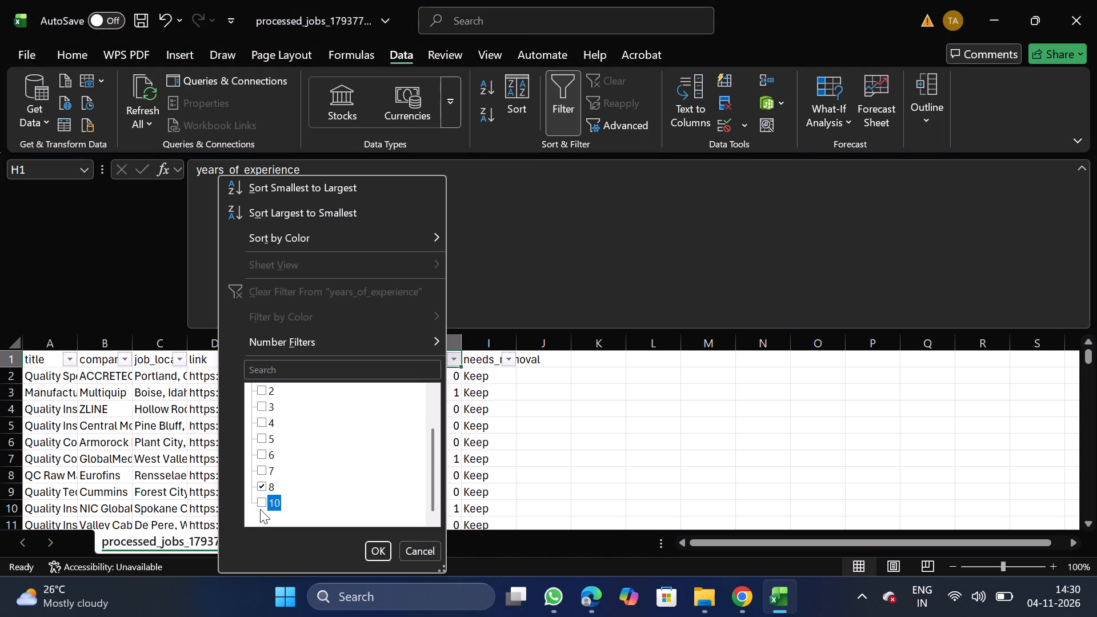
pyautogui.click(373, 554)
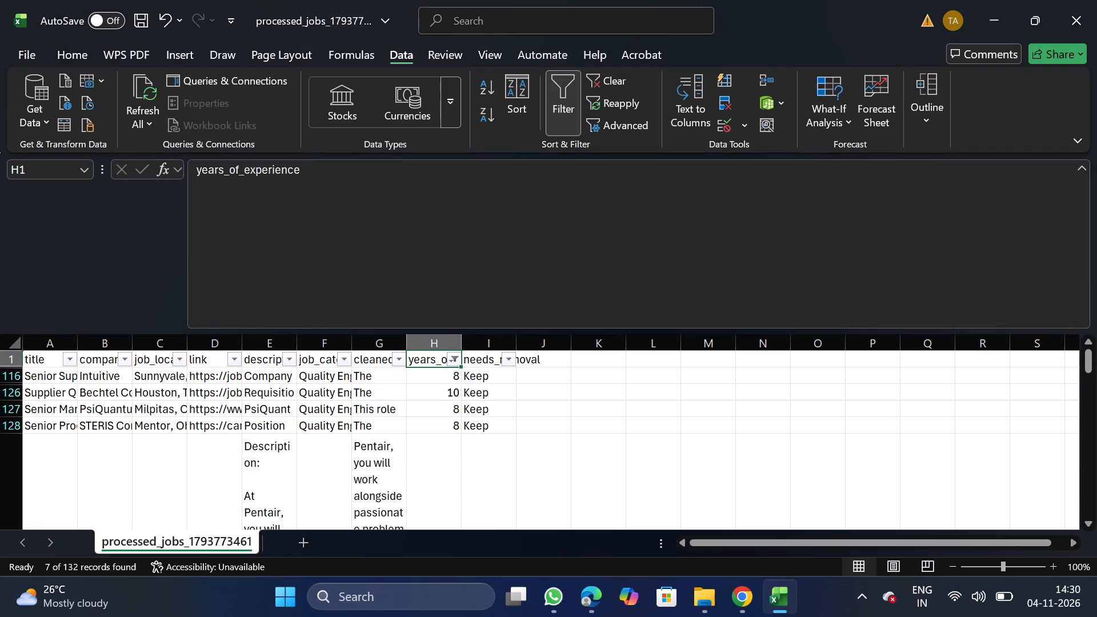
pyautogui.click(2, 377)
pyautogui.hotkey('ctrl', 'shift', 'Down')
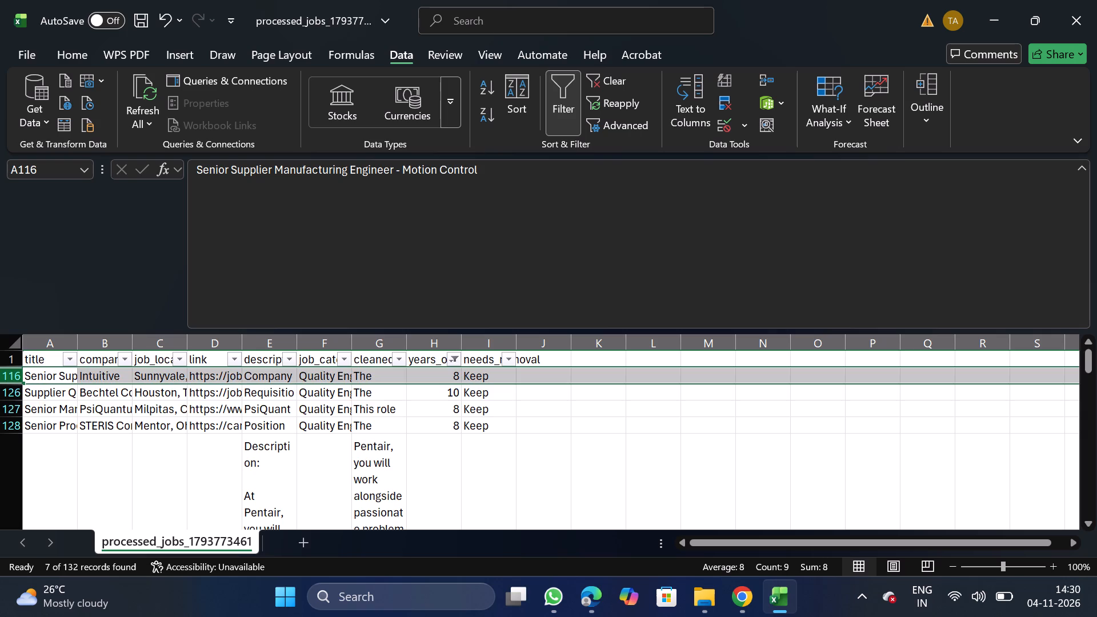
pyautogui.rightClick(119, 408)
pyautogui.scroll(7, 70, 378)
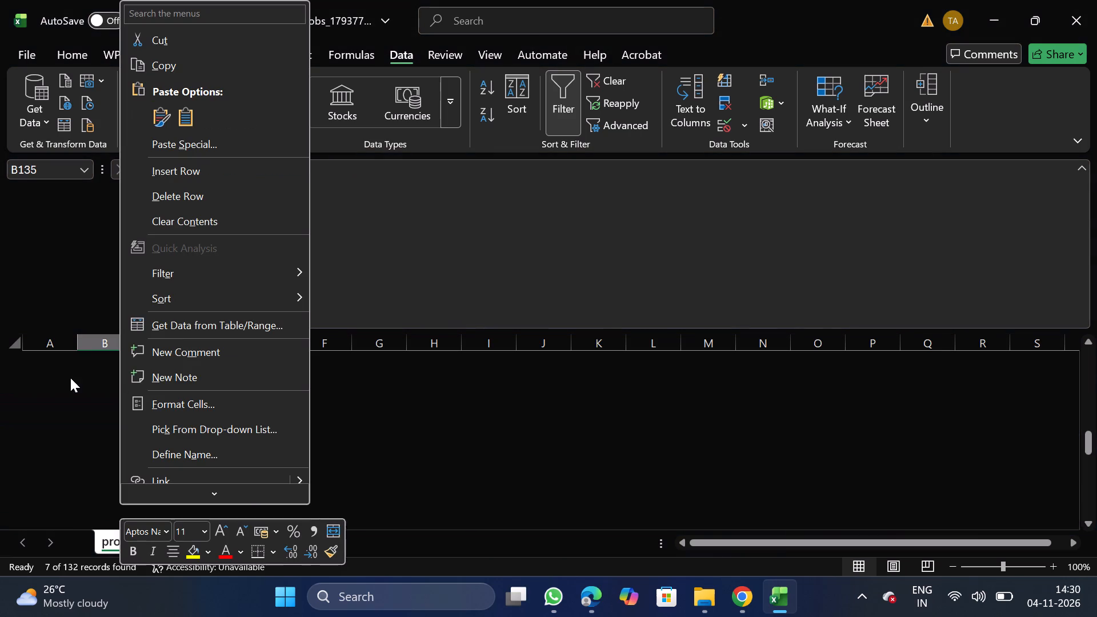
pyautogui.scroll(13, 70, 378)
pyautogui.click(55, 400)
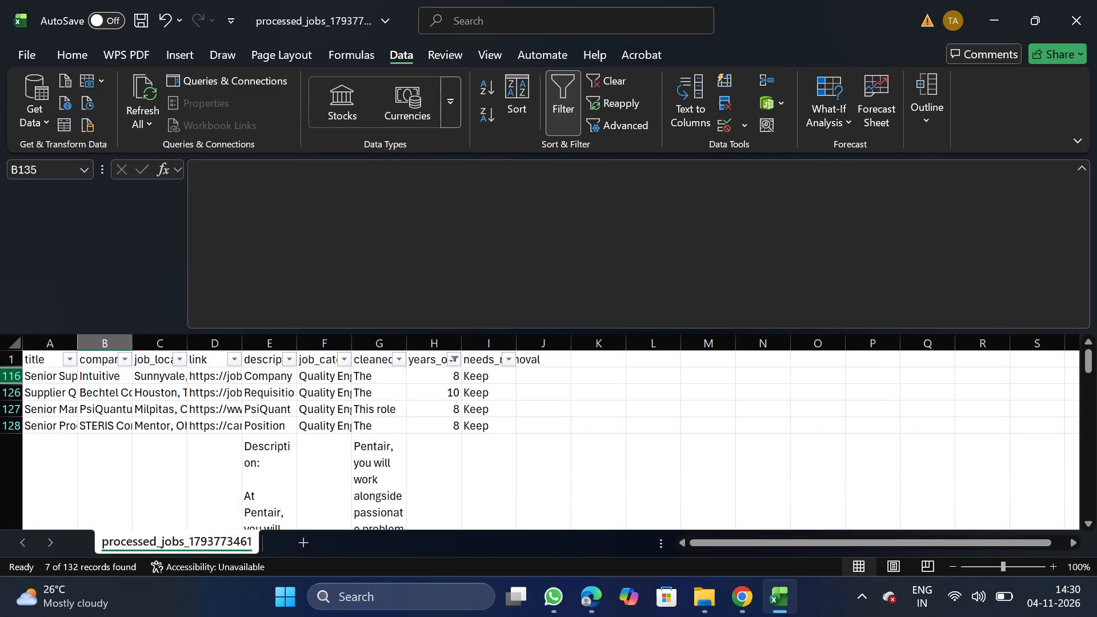
# Delete all the filtered rows with 8 or 10 years of experience and turn off the filter.
pyautogui.click(10, 374)
pyautogui.hotkey('ctrl', 'shift', 'Down')
pyautogui.rightClick(95, 376)
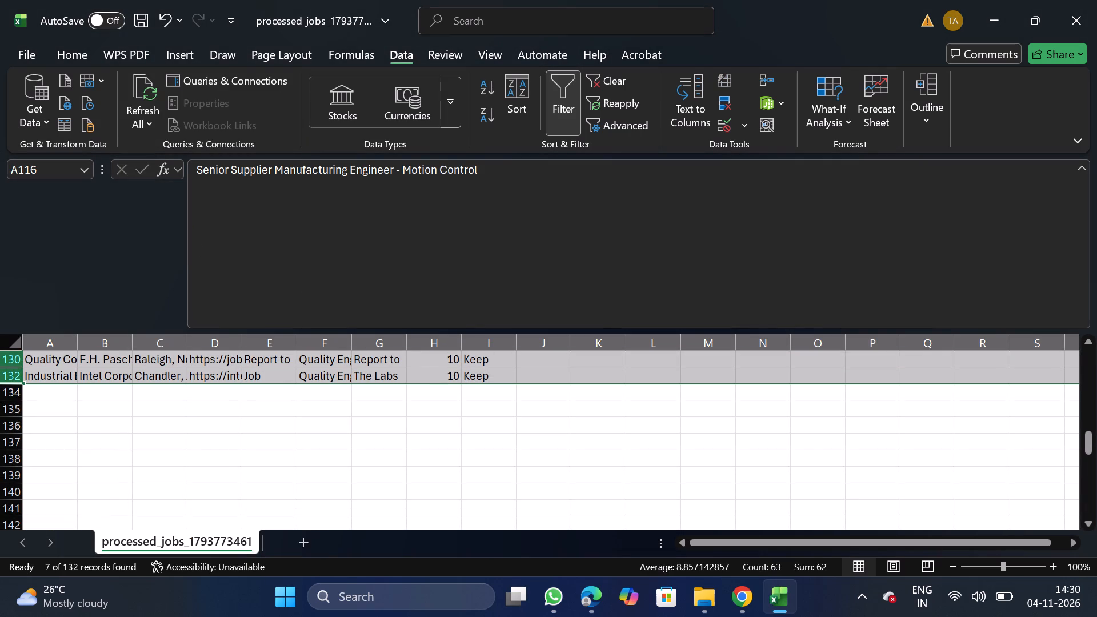
pyautogui.click(161, 225)
pyautogui.click(565, 97)
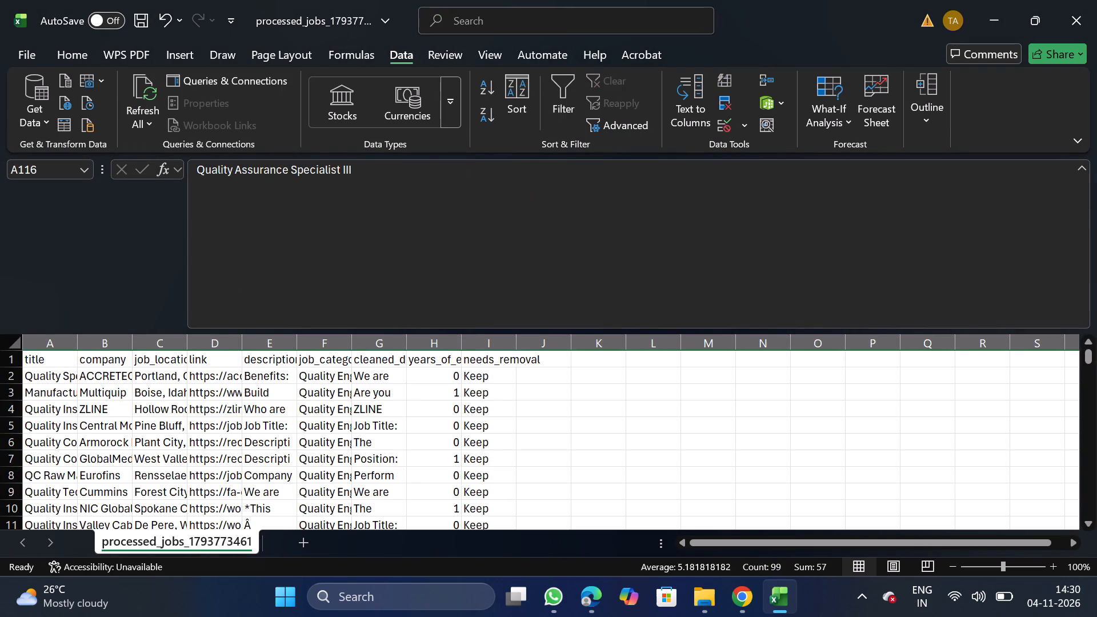
# Delete the needs_removal column.
pyautogui.moveTo(485, 350); pyautogui.dragTo(481, 418)
pyautogui.rightClick(481, 418)
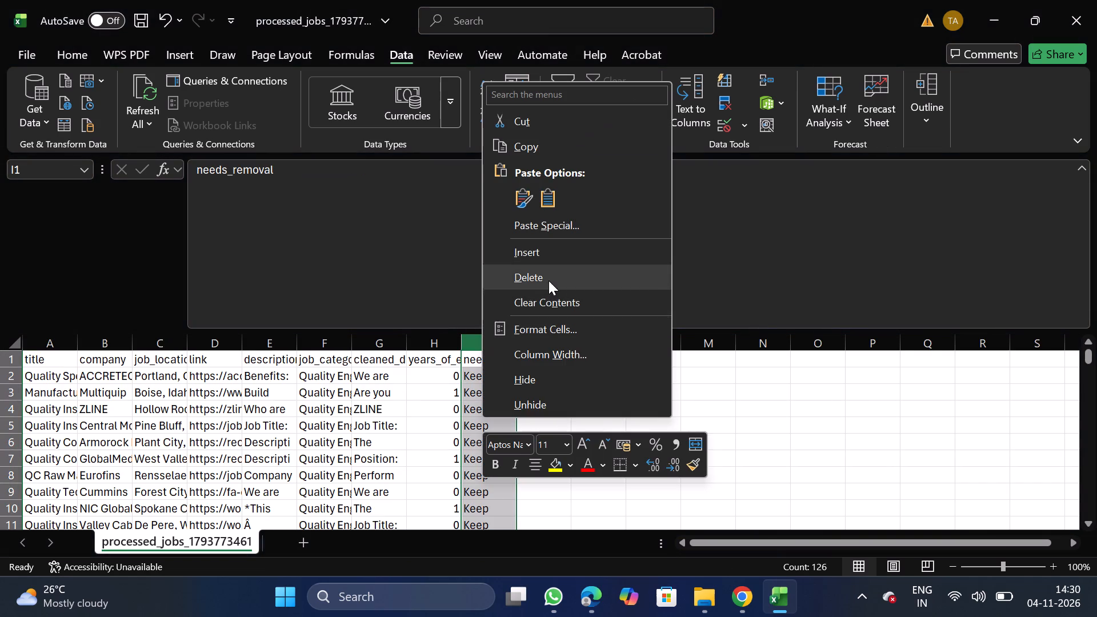
pyautogui.click(548, 281)
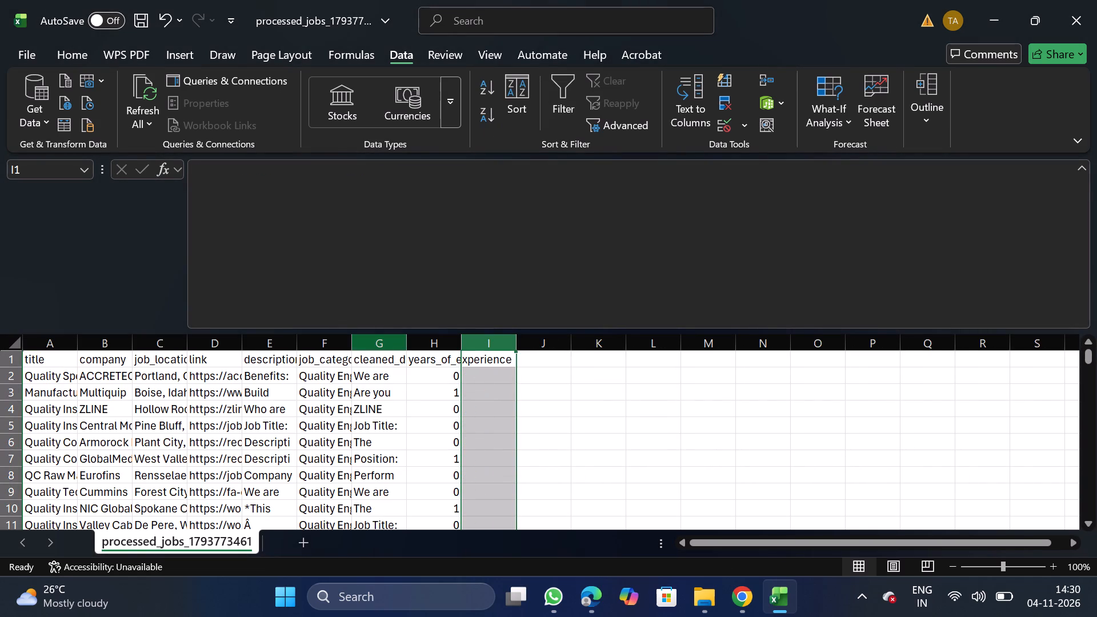
# Move the job_category column in front of the title column as the first column.
pyautogui.click(331, 344)
pyautogui.hotkey('ctrl', 'x')
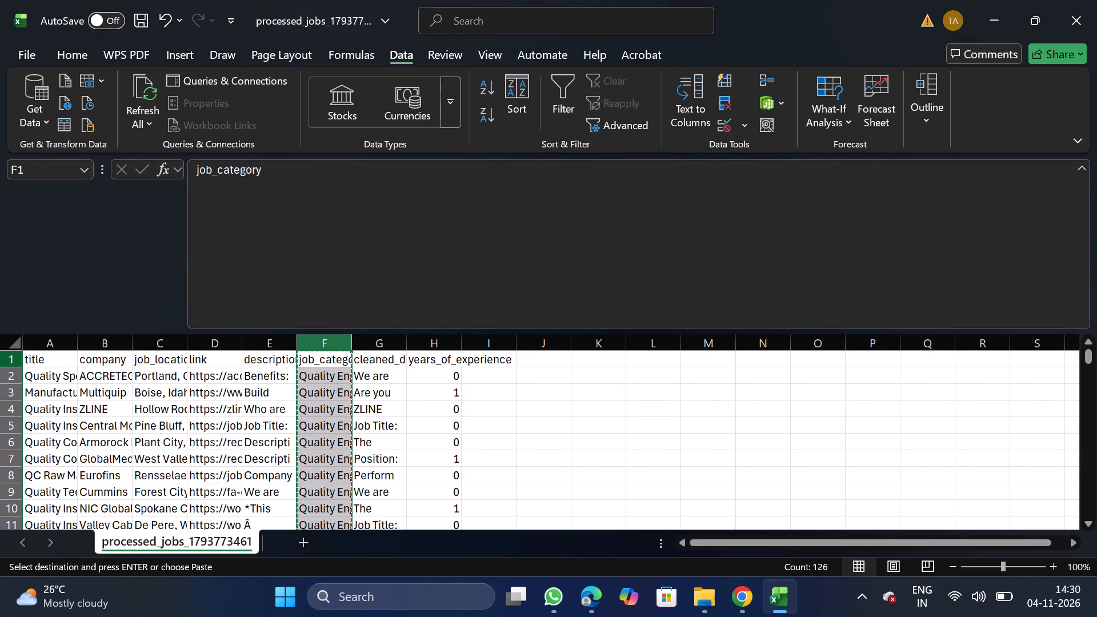
pyautogui.moveTo(47, 350); pyautogui.dragTo(49, 413)
pyautogui.rightClick(49, 413)
pyautogui.click(154, 249)
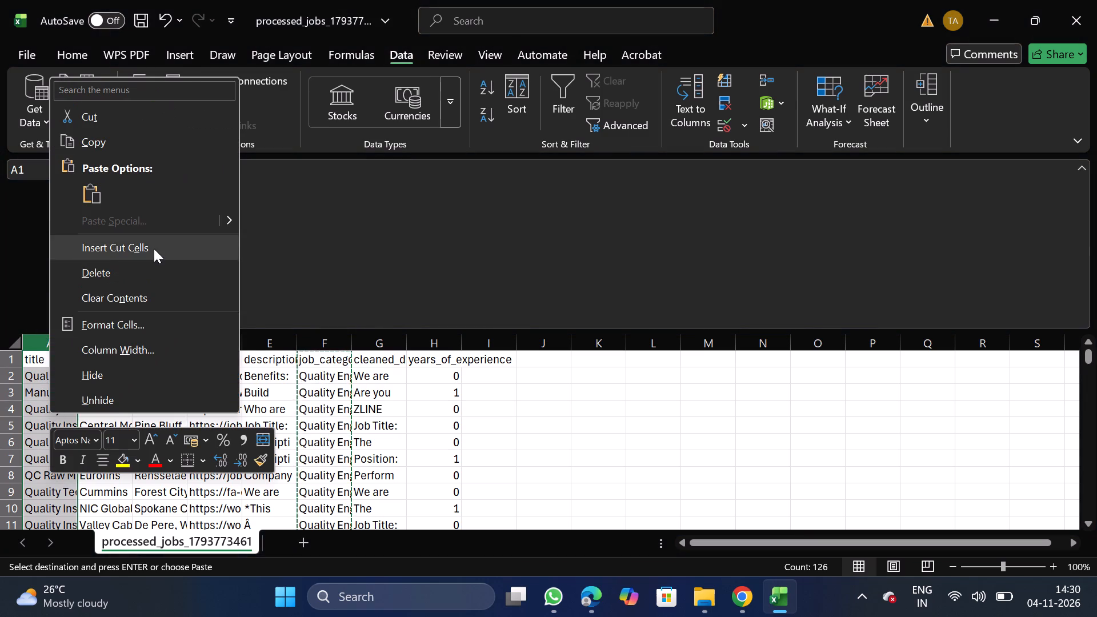
# Turn off text wrapping for the description and cleaned_description columns.
pyautogui.click(344, 346)
pyautogui.hotkey('shift', 'Right')
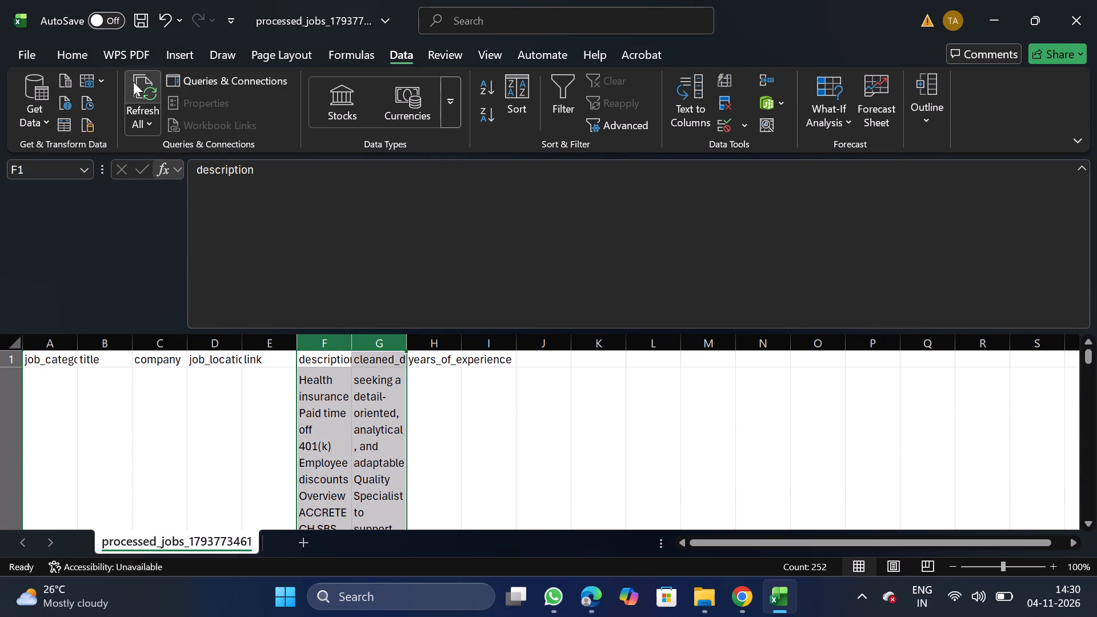
pyautogui.click(86, 54)
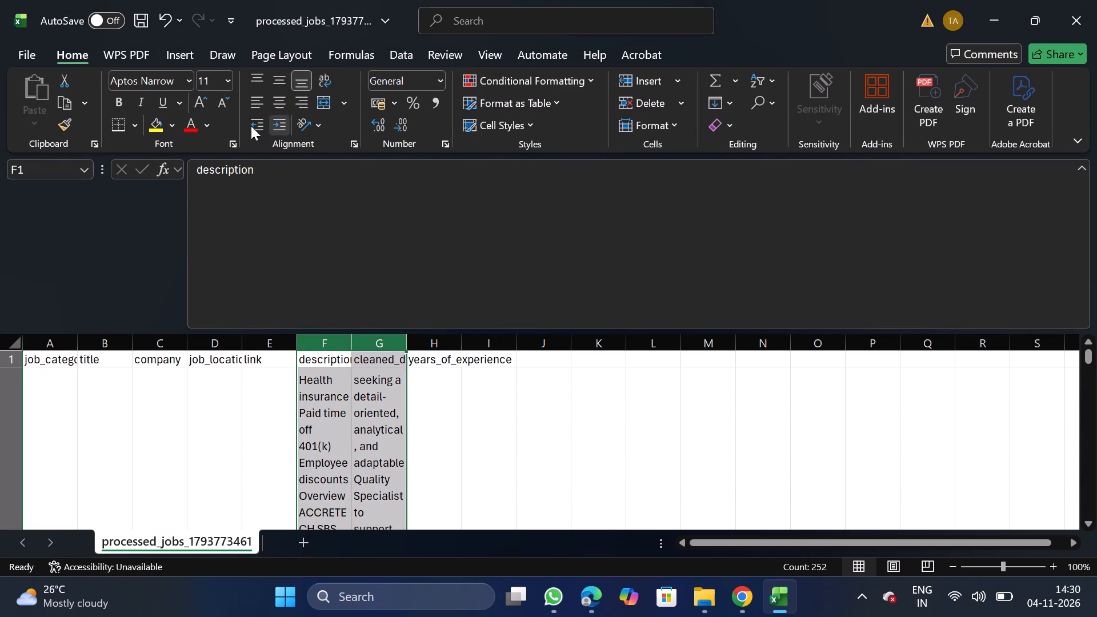
pyautogui.click(358, 143)
pyautogui.doubleClick(91, 274)
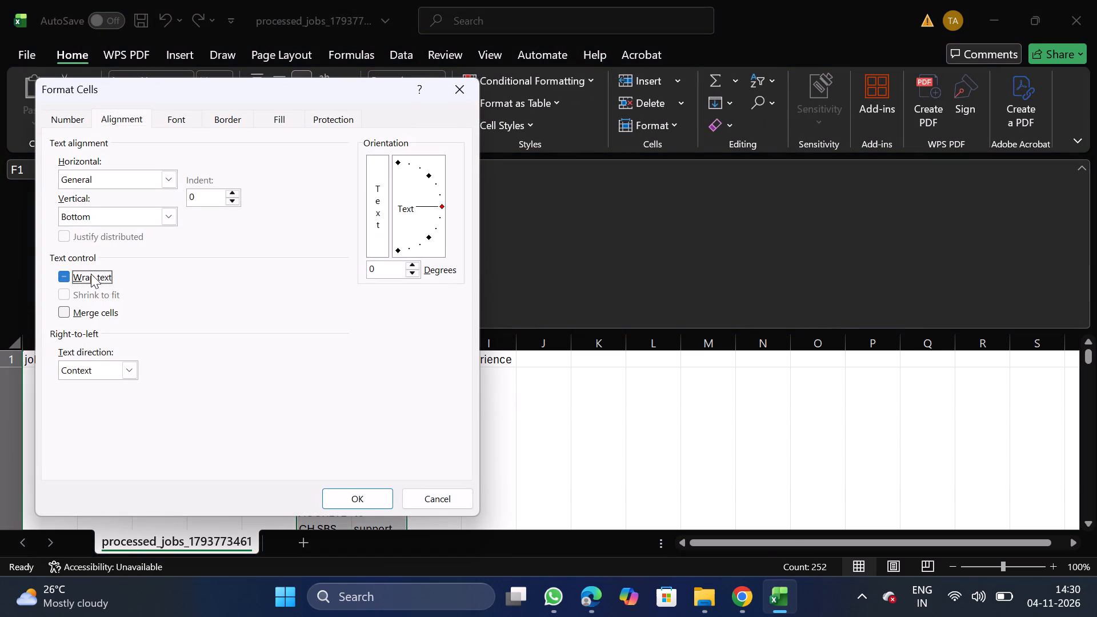
pyautogui.click(364, 504)
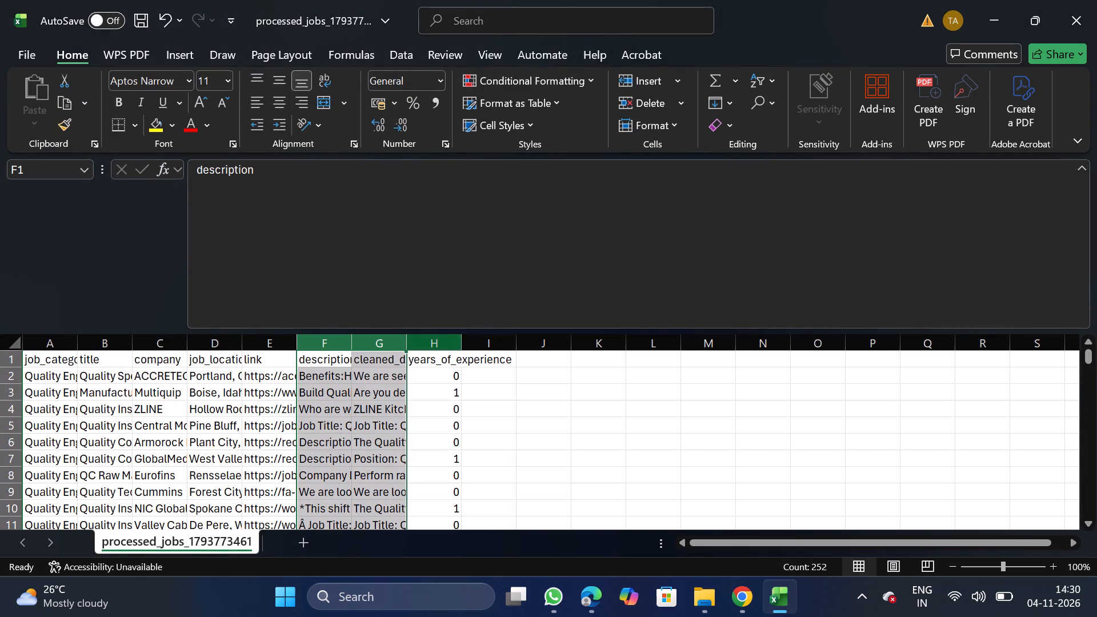
# Move the years_of_experience column to between the link and description columns.
pyautogui.click(436, 347)
pyautogui.hotkey('ctrl', 'x')
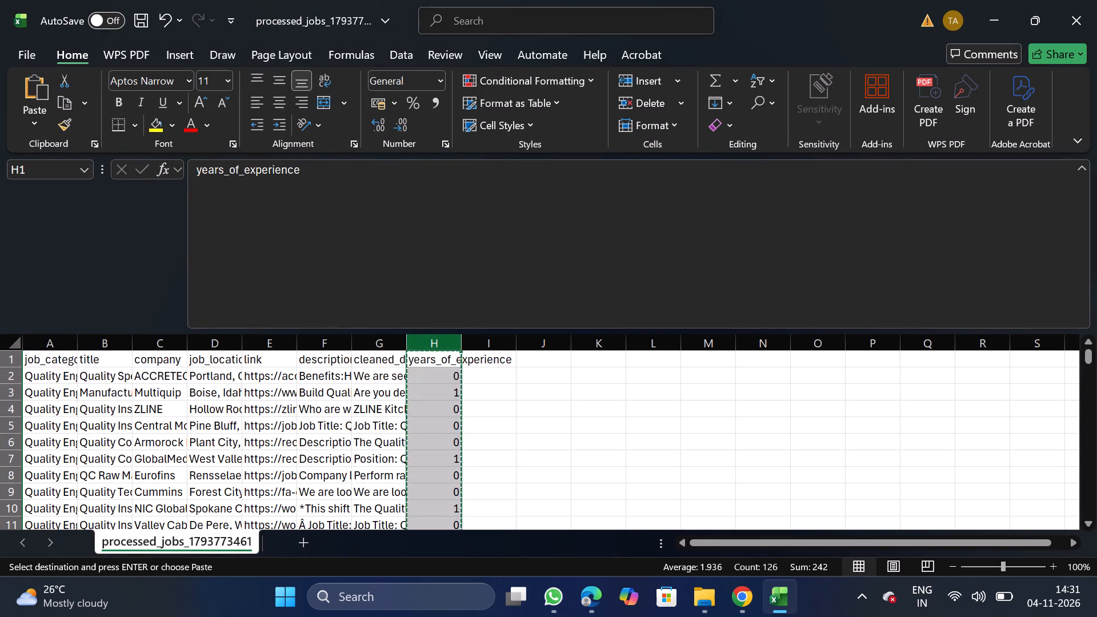
pyautogui.moveTo(317, 344); pyautogui.dragTo(318, 391)
pyautogui.rightClick(318, 391)
pyautogui.click(388, 217)
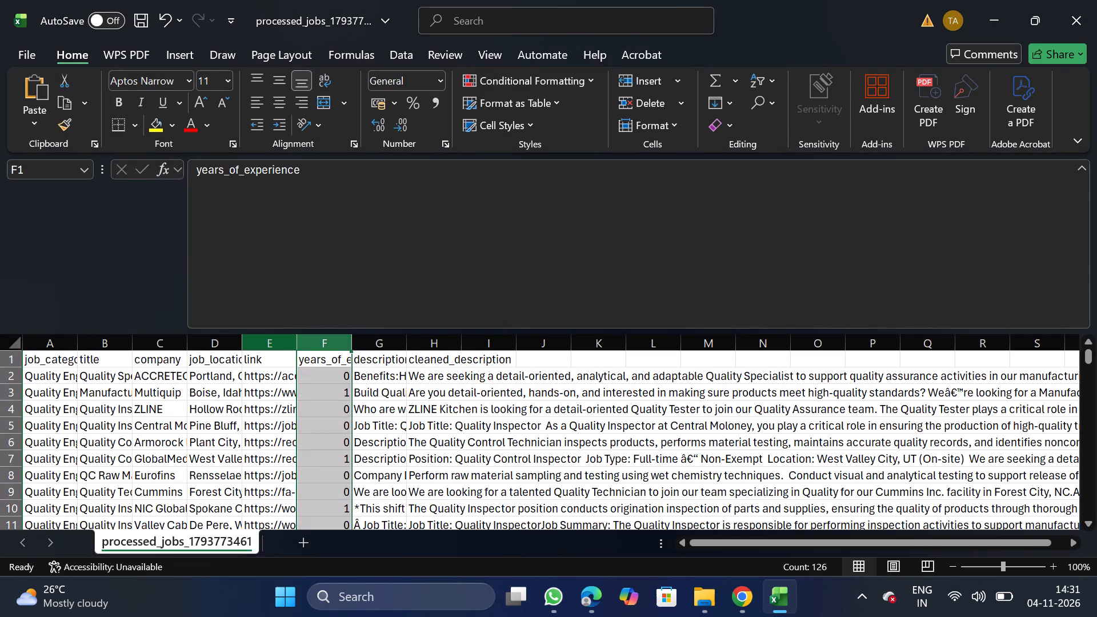
# Move the link column to the end, after the cleaned_description column.
pyautogui.click(267, 343)
pyautogui.hotkey('ctrl', 'x')
pyautogui.moveTo(493, 346); pyautogui.dragTo(489, 416)
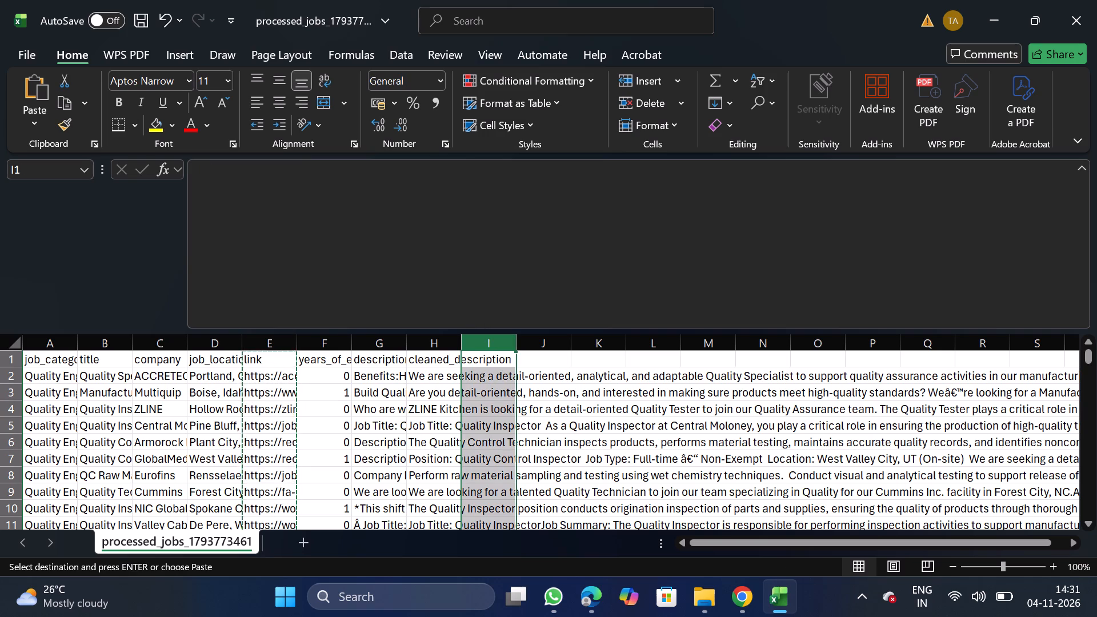
pyautogui.rightClick(489, 416)
pyautogui.click(577, 250)
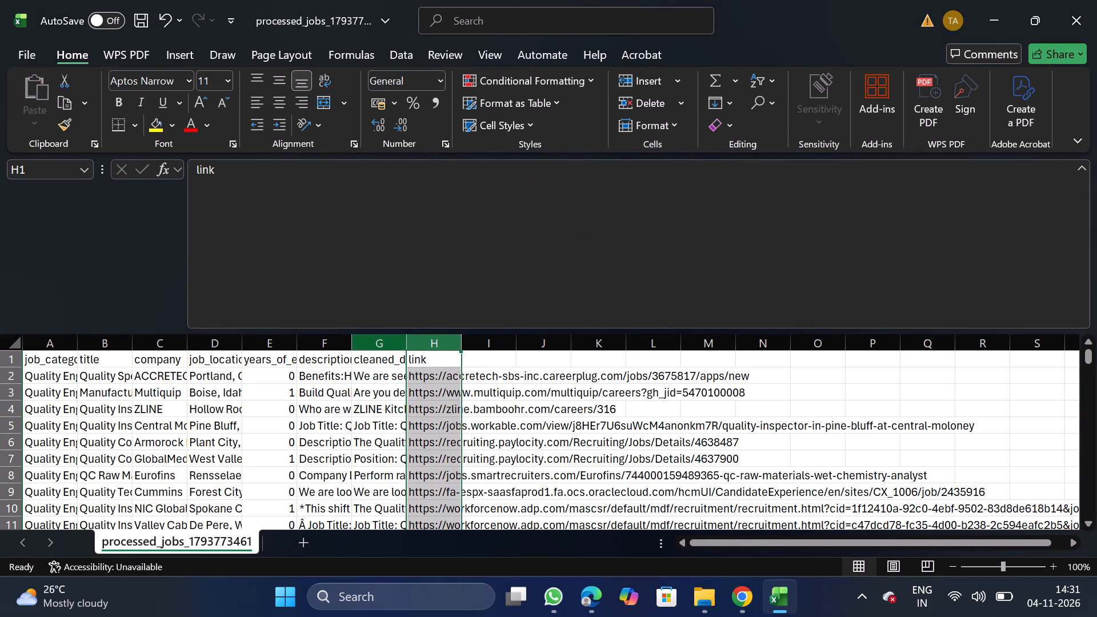
# Rename the cleaned_description header in G1 as description, copying the name from F1.
pyautogui.click(373, 348)
pyautogui.click(322, 351)
pyautogui.moveTo(192, 169); pyautogui.dragTo(263, 173)
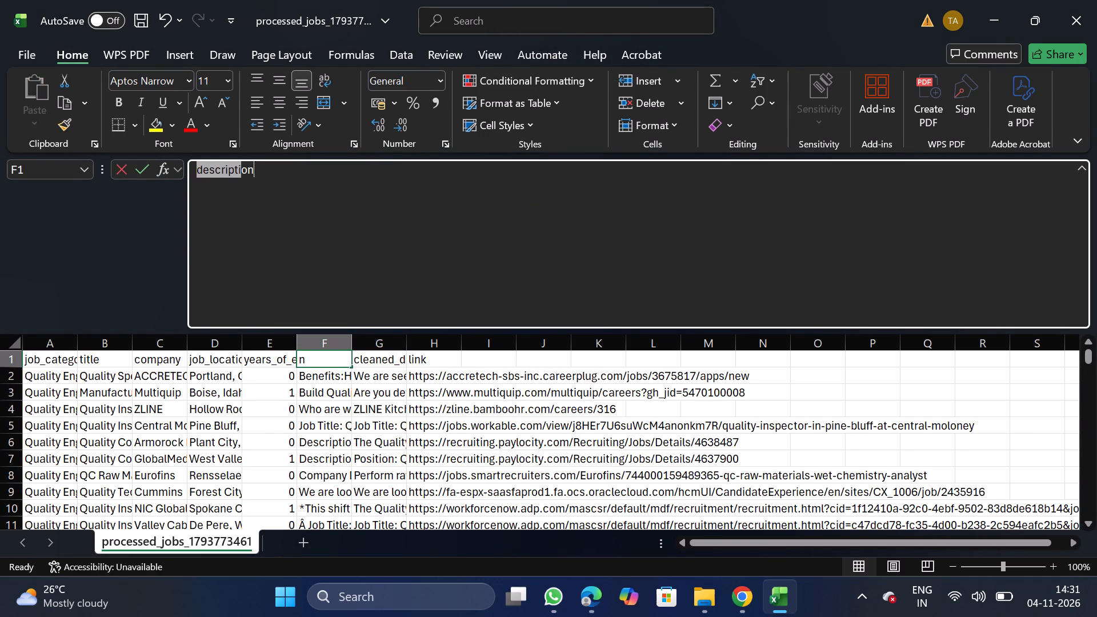
pyautogui.moveTo(263, 173); pyautogui.dragTo(270, 173)
pyautogui.hotkey('ctrl', 'c')
pyautogui.scroll(1, 270, 173)
pyautogui.moveTo(377, 346); pyautogui.dragTo(438, 302)
pyautogui.click(438, 302)
pyautogui.press('BackSpace')
pyautogui.press('BackSpace')
pyautogui.press('BackSpace')
pyautogui.press('BackSpace')
pyautogui.press('BackSpace')
pyautogui.press('BackSpace')
pyautogui.press('BackSpace')
pyautogui.press('BackSpace')
pyautogui.press('BackSpace')
pyautogui.press('BackSpace')
pyautogui.press('BackSpace')
pyautogui.press('BackSpace')
pyautogui.press('BackSpace')
pyautogui.press('BackSpace')
pyautogui.press('BackSpace')
pyautogui.press('BackSpace')
pyautogui.press('BackSpace')
pyautogui.press('BackSpace')
pyautogui.press('BackSpace')
pyautogui.press('BackSpace')
pyautogui.press('BackSpace')
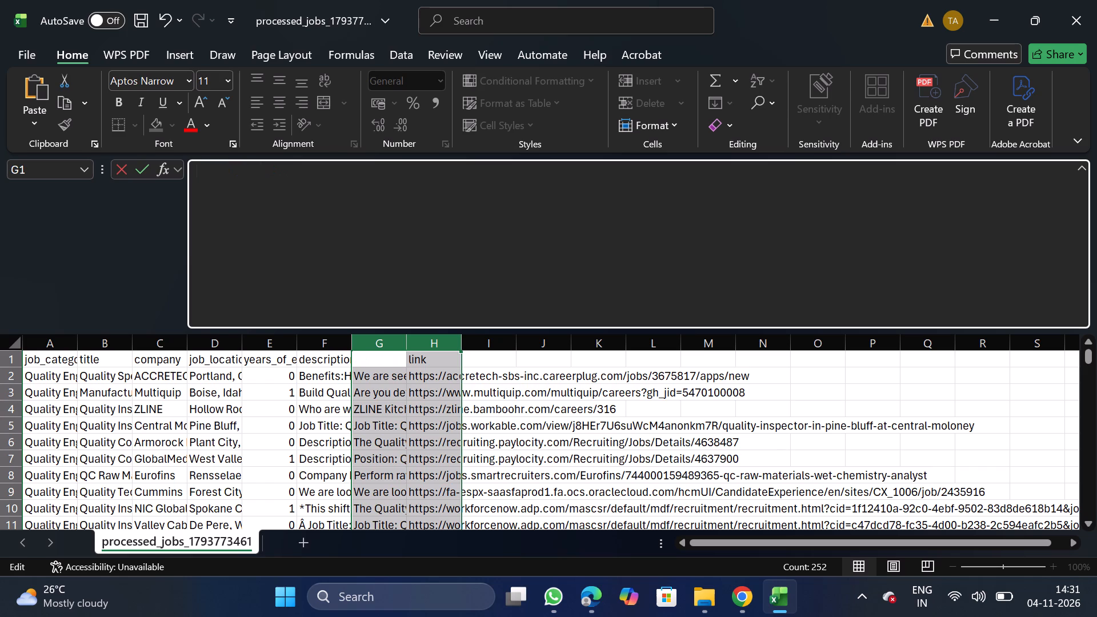
pyautogui.hotkey('ctrl', 'v')
# Replace the F1 header with original_description, copied from the required columns on the NextGenApply bulk CSV upload page in Chrome.
pyautogui.click(333, 361)
pyautogui.click(480, 267)
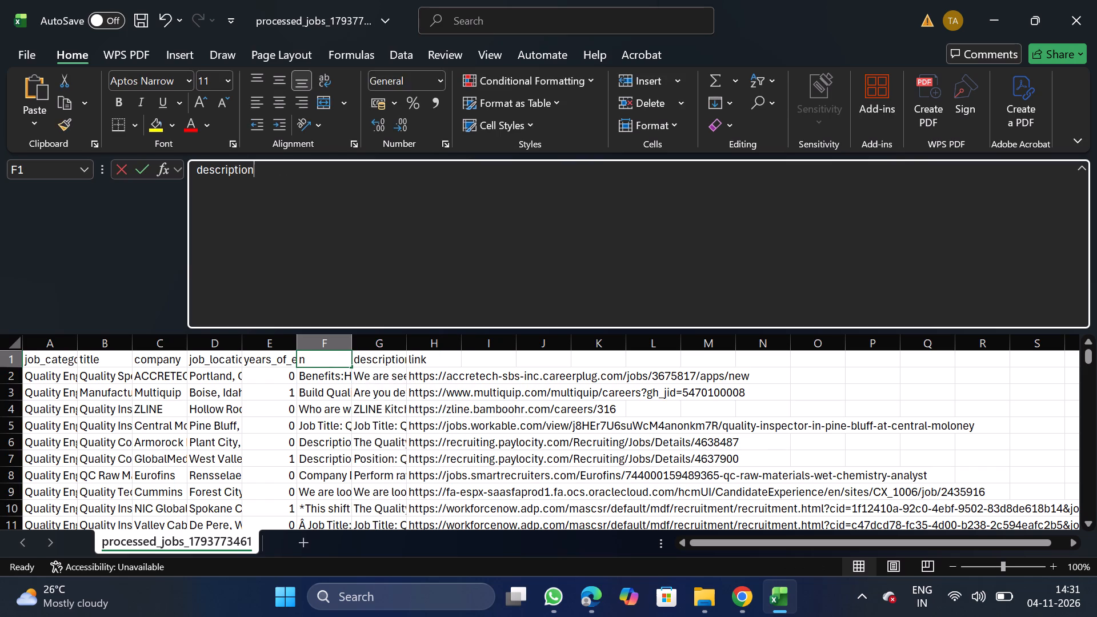
pyautogui.press('BackSpace')
pyautogui.press('BackSpace')
pyautogui.press('BackSpace')
pyautogui.press('BackSpace')
pyautogui.press('BackSpace')
pyautogui.press('BackSpace')
pyautogui.press('BackSpace')
pyautogui.press('BackSpace')
pyautogui.press('BackSpace')
pyautogui.press('BackSpace')
pyautogui.press('BackSpace')
pyautogui.press('BackSpace')
pyautogui.press('BackSpace')
pyautogui.press('BackSpace')
pyautogui.press('BackSpace')
pyautogui.press('BackSpace')
pyautogui.press('BackSpace')
pyautogui.press('BackSpace')
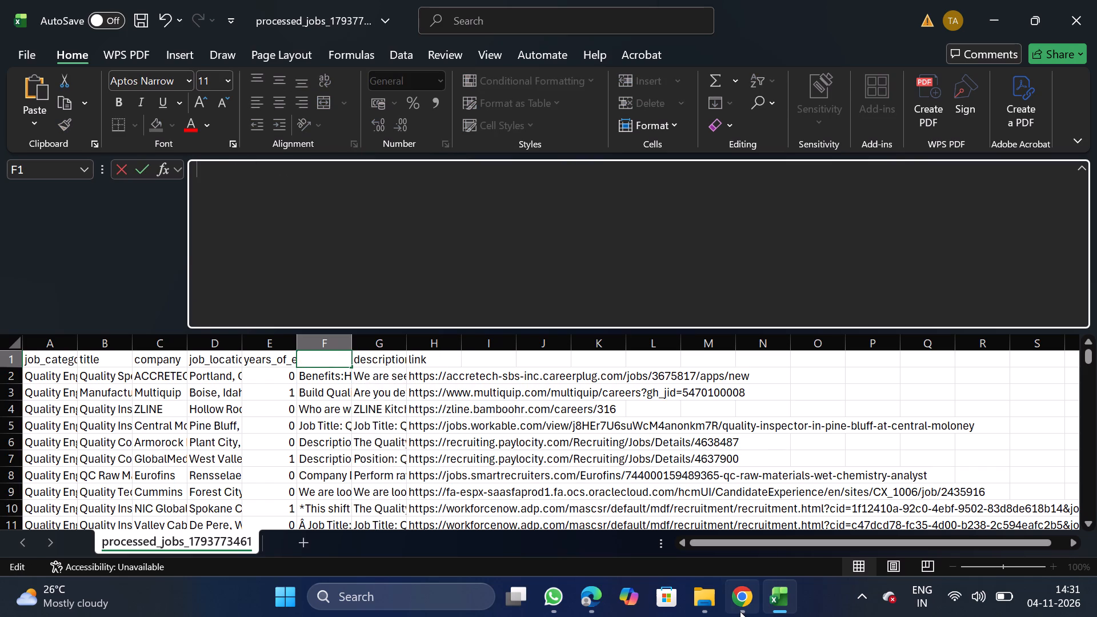
pyautogui.click(740, 611)
pyautogui.doubleClick(65, 176)
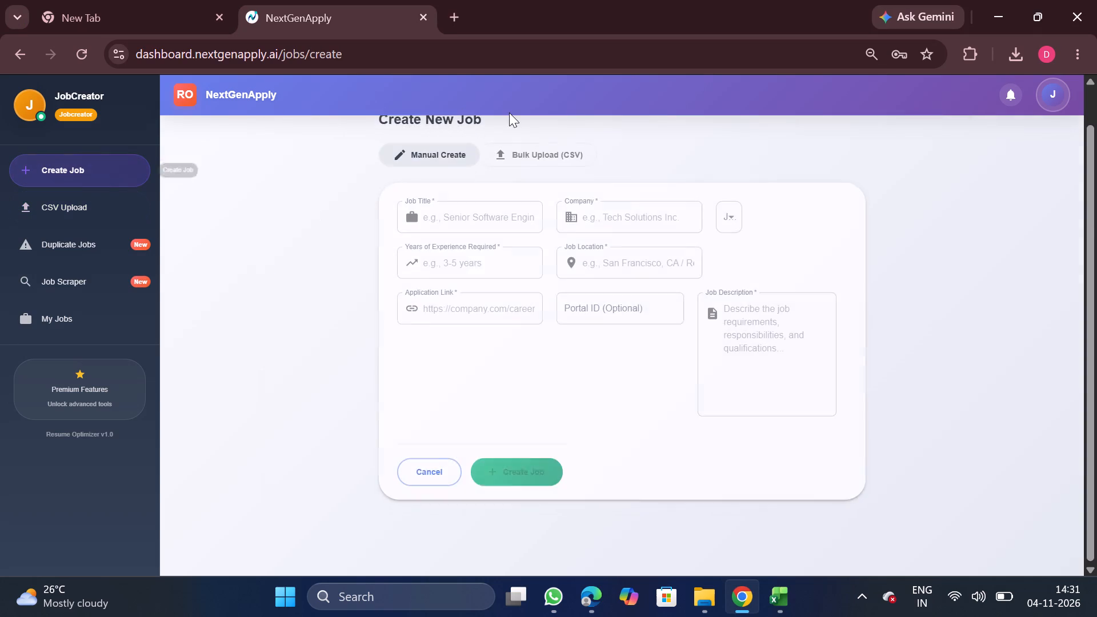
pyautogui.click(534, 147)
pyautogui.doubleClick(622, 285)
pyautogui.hotkey('ctrl', 'c')
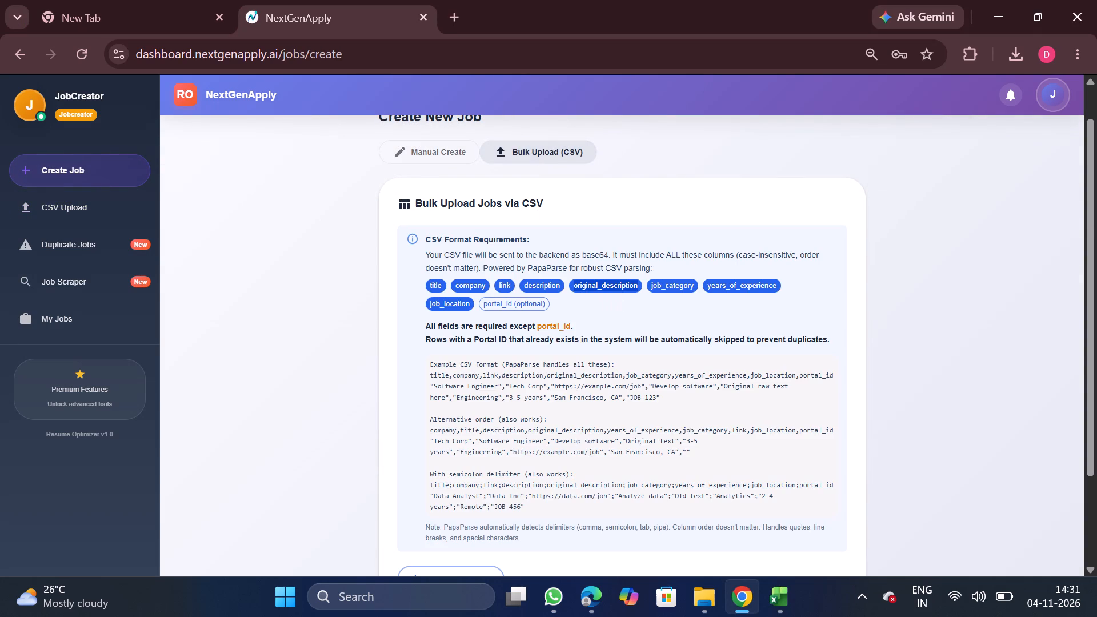
pyautogui.click(771, 599)
pyautogui.hotkey('ctrl', 'v')
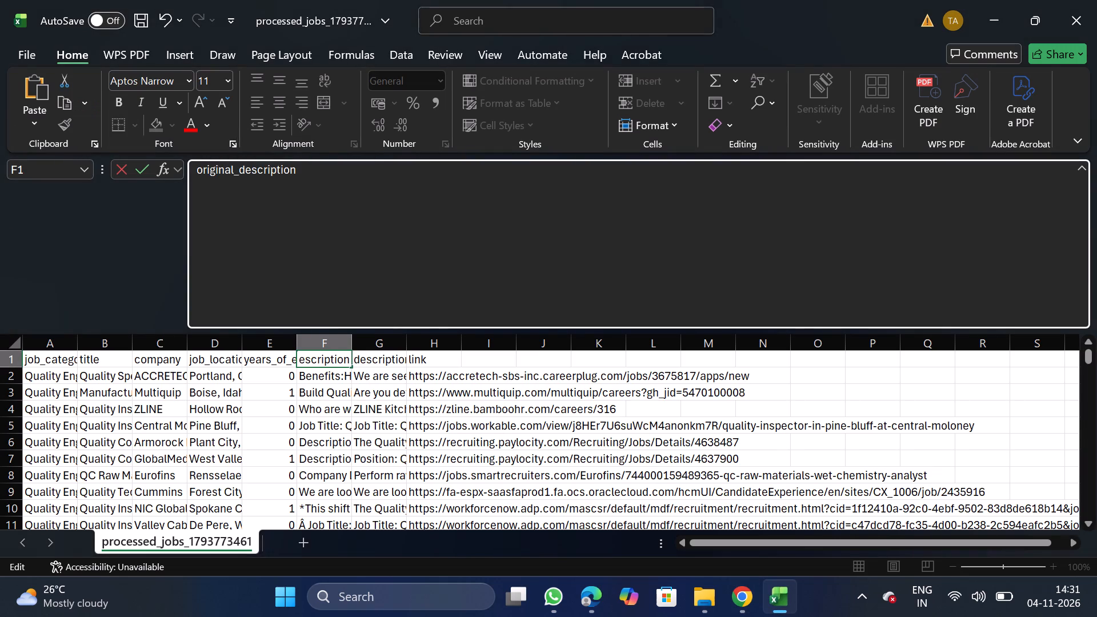
# Add a filter to the title column, enlarge its list of titles and deselect all of them.
pyautogui.click(113, 343)
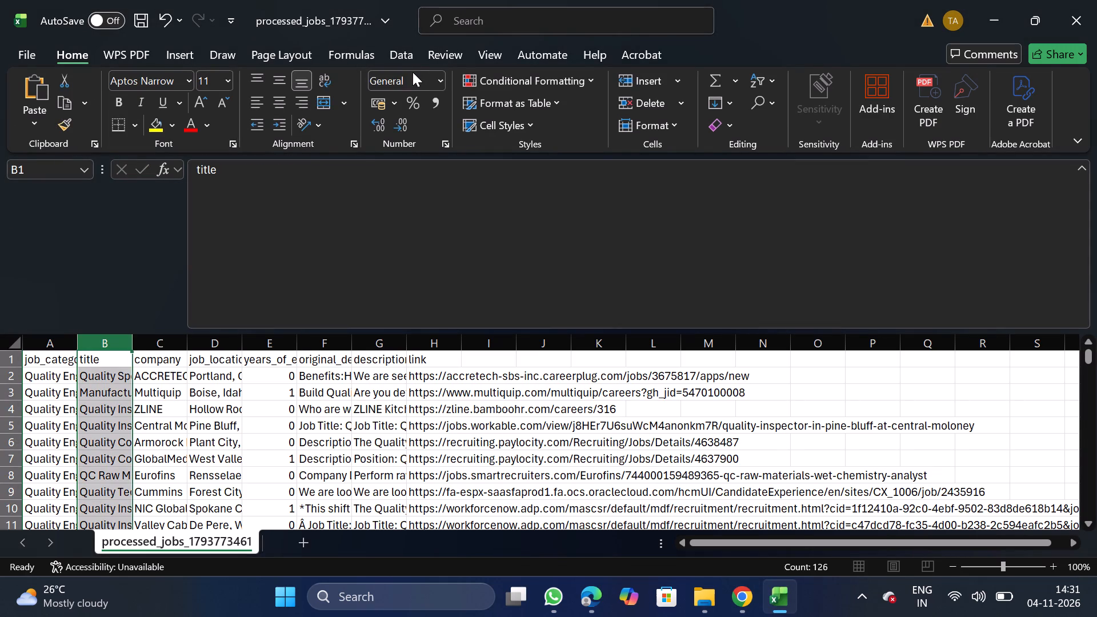
pyautogui.click(405, 58)
pyautogui.click(559, 110)
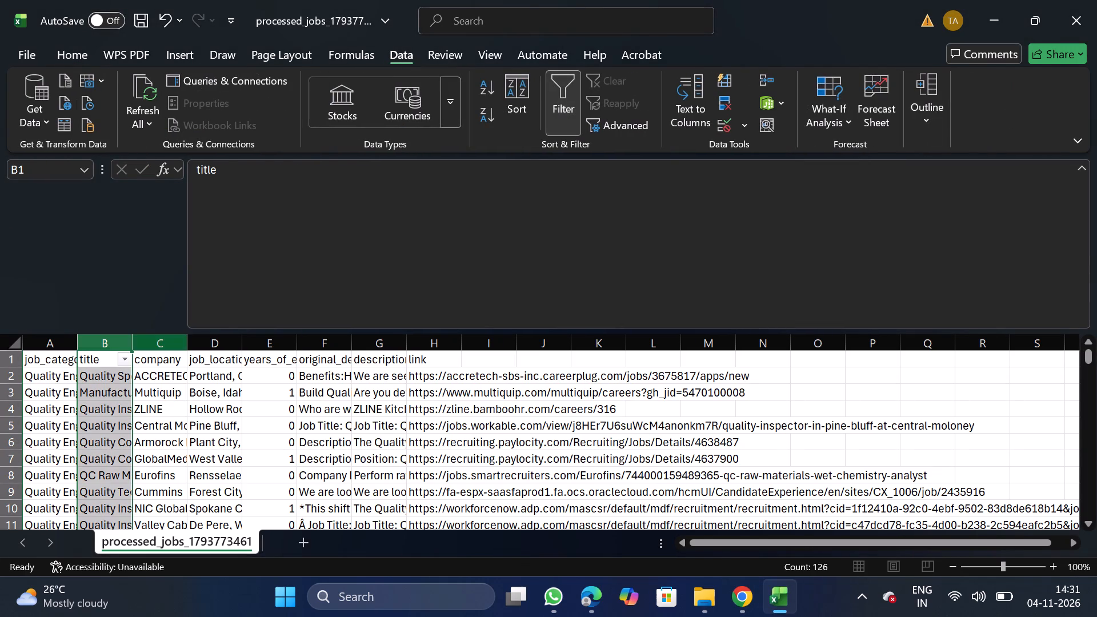
pyautogui.click(128, 358)
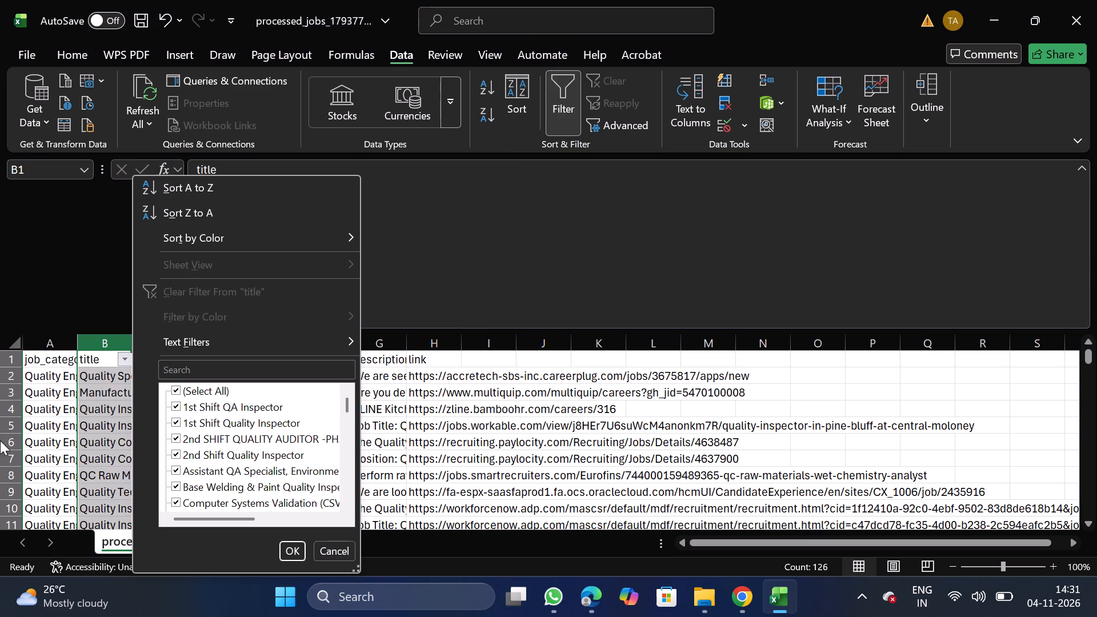
pyautogui.click(357, 570)
pyautogui.moveTo(357, 570); pyautogui.dragTo(542, 616)
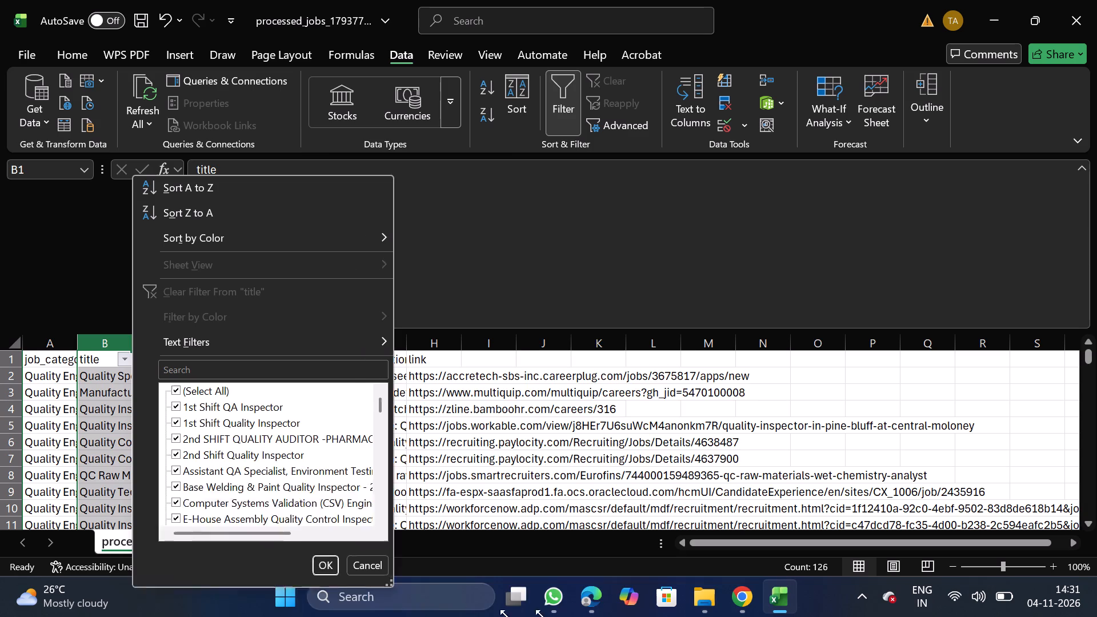
pyautogui.moveTo(542, 616); pyautogui.dragTo(739, 616)
pyautogui.click(209, 398)
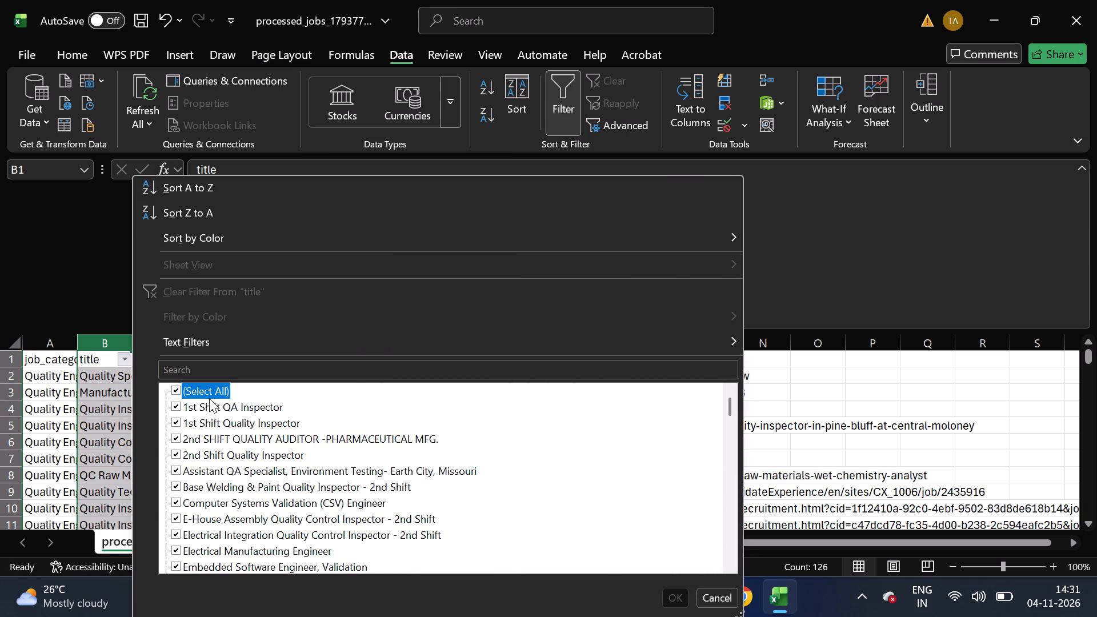
# In the title filter, select Base Welding & Paint Quality Inspector - 2nd Shift, Electrical Integration Quality Control Inspector - 2nd Shift and Electrical Manufacturing Engineer.
pyautogui.click(303, 476)
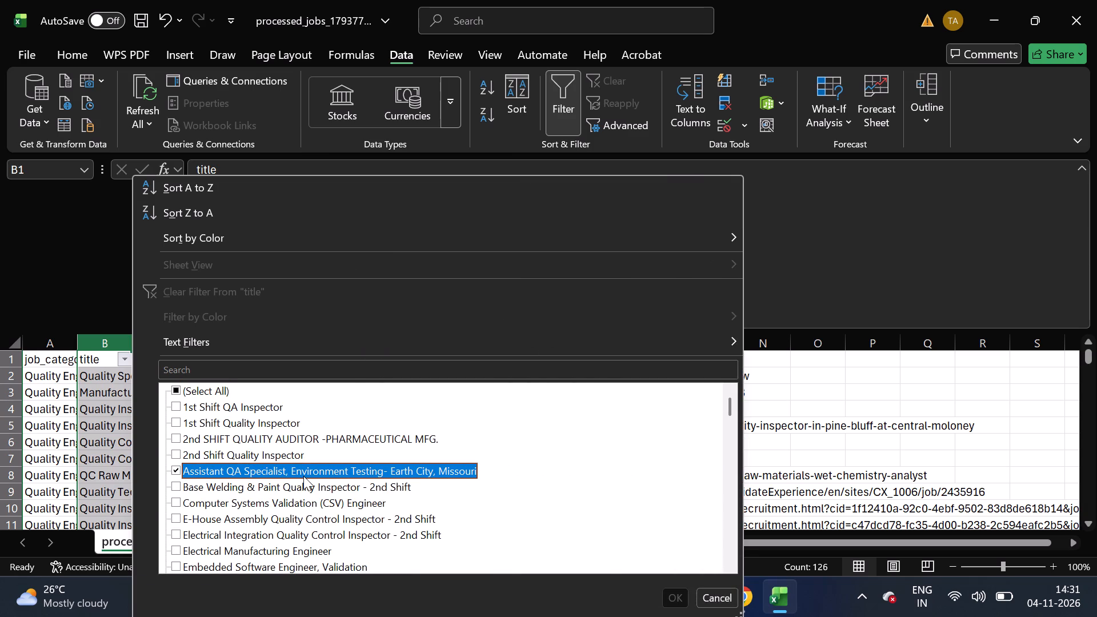
pyautogui.click(303, 476)
pyautogui.click(301, 481)
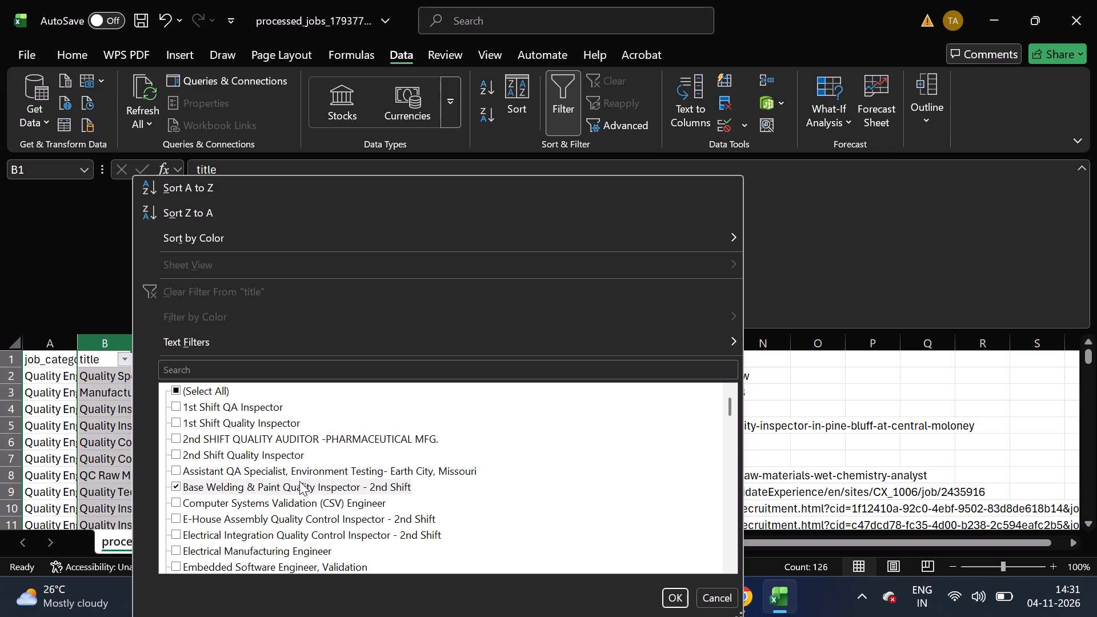
pyautogui.click(257, 538)
pyautogui.click(263, 553)
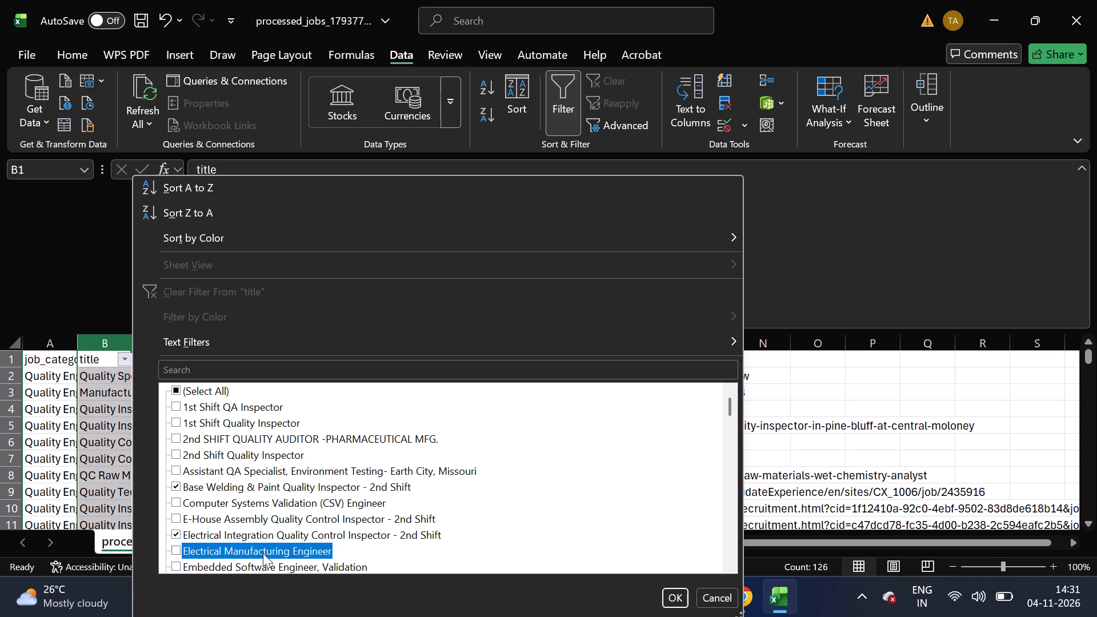
# Also include Manager, Access Training & Quality; Manufacturing Engineer - Welding; Plant Quality Engineer; and QC Raw Materials Wet Chemistry Analyst in the title filter.
pyautogui.scroll(-1, 263, 553)
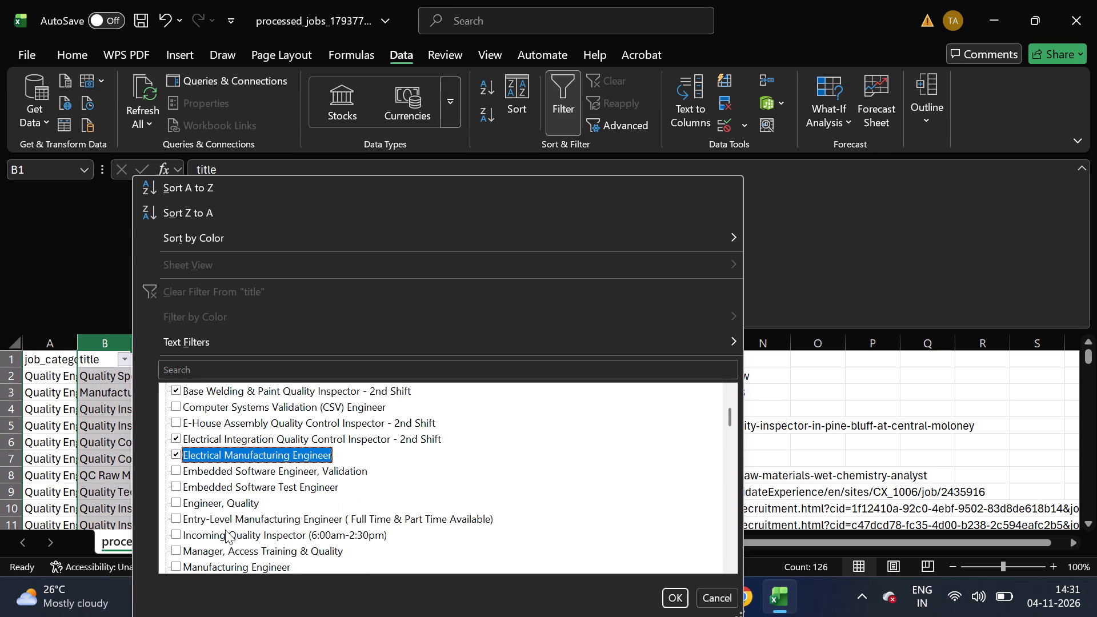
pyautogui.scroll(-1, 216, 566)
pyautogui.click(221, 552)
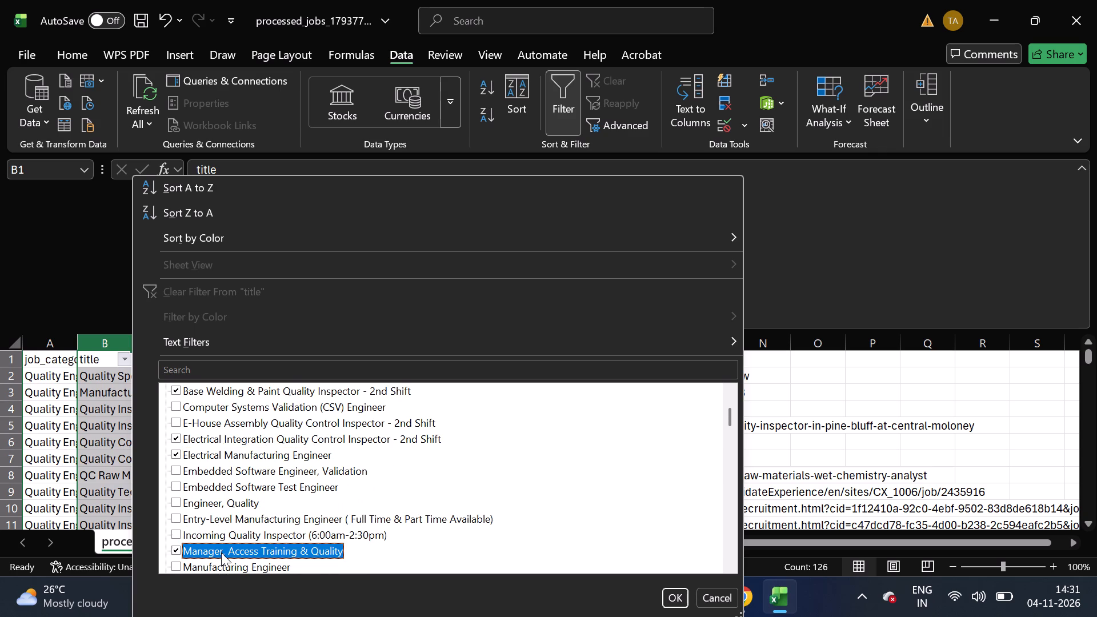
pyautogui.scroll(-1, 221, 552)
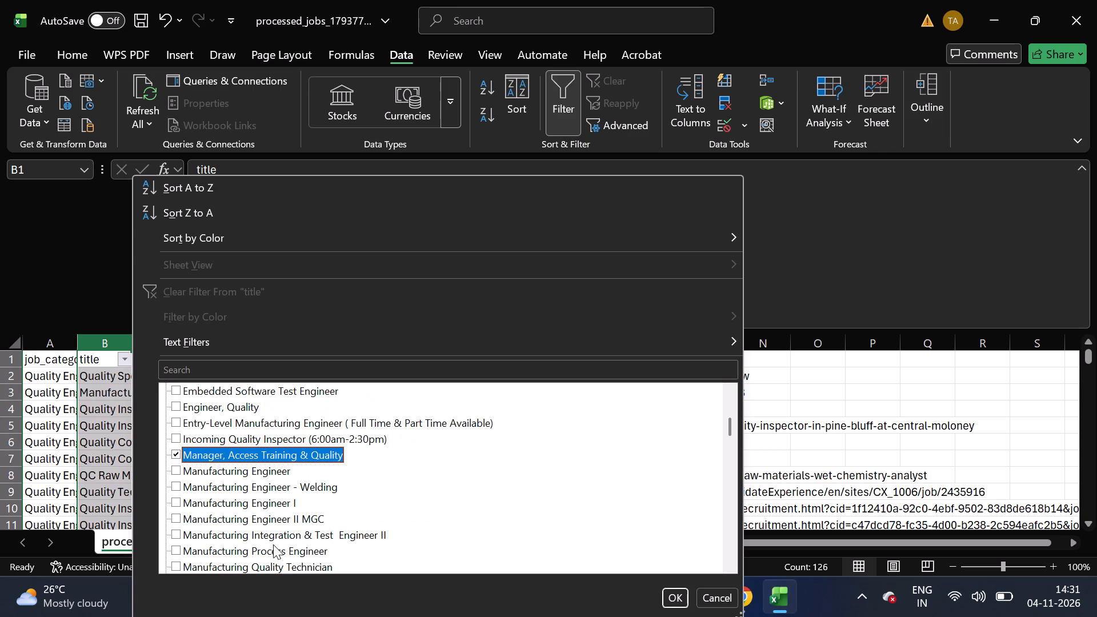
pyautogui.scroll(-1, 273, 544)
pyautogui.click(311, 487)
pyautogui.scroll(-1, 311, 487)
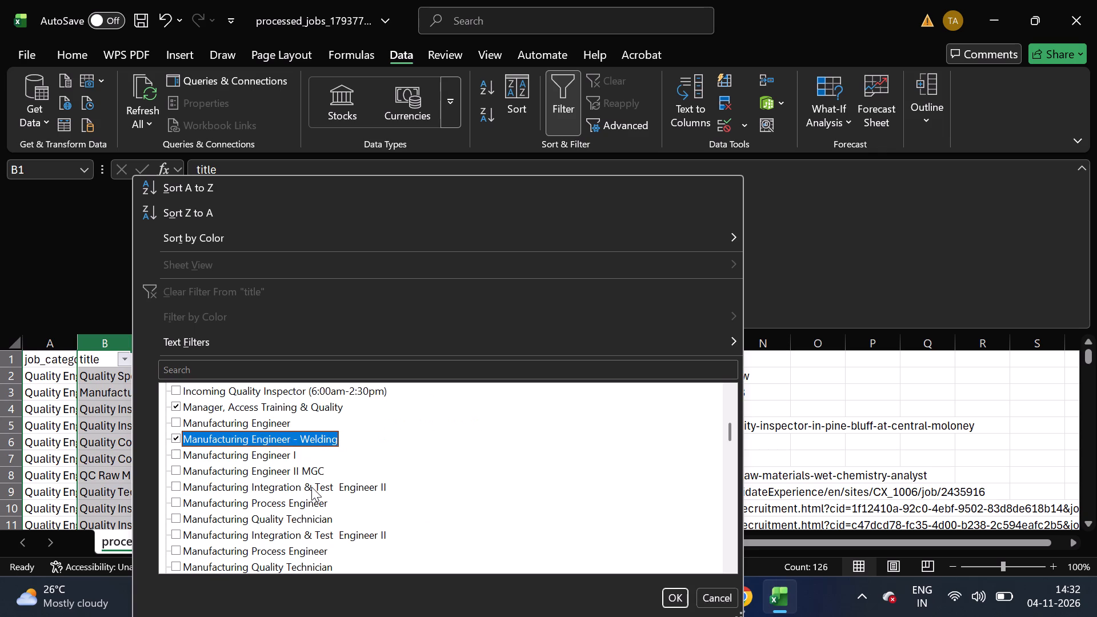
pyautogui.scroll(-1, 245, 568)
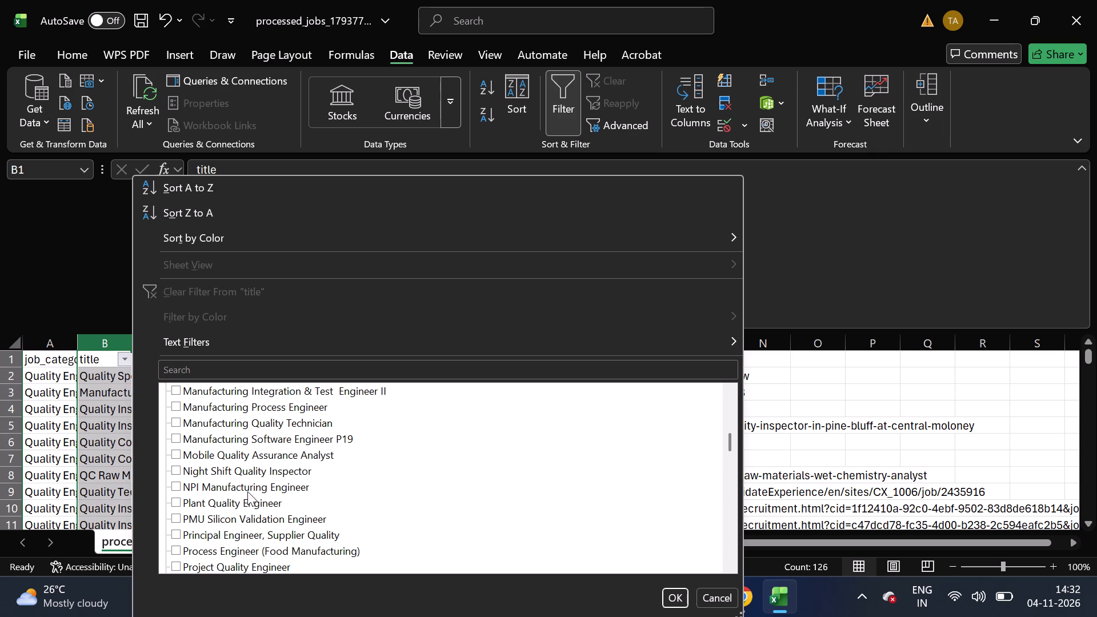
pyautogui.click(246, 500)
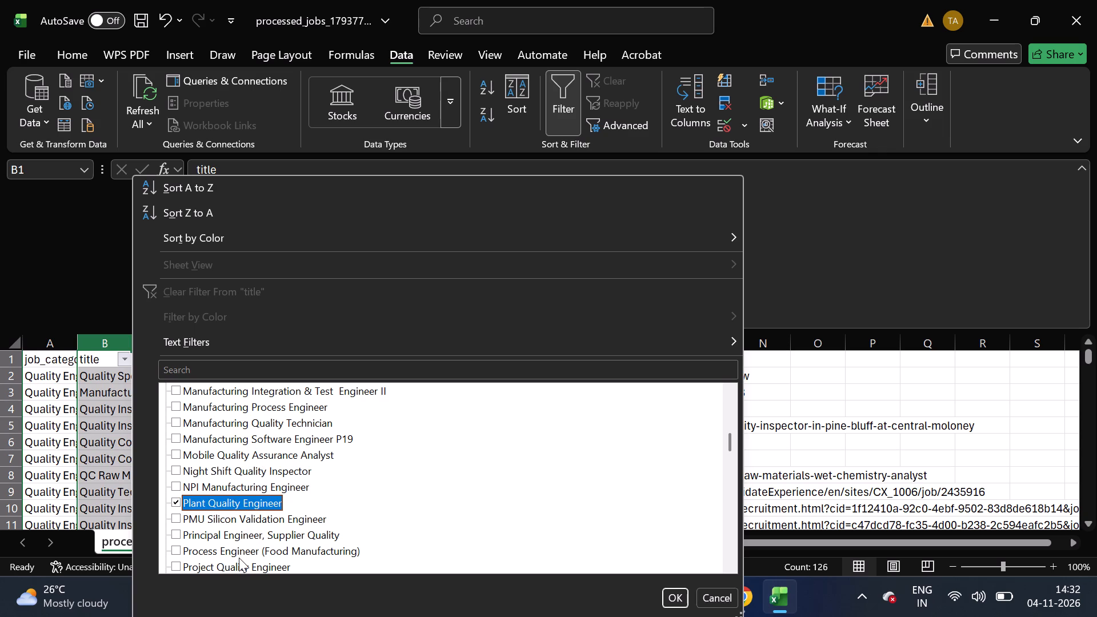
pyautogui.scroll(-1, 239, 558)
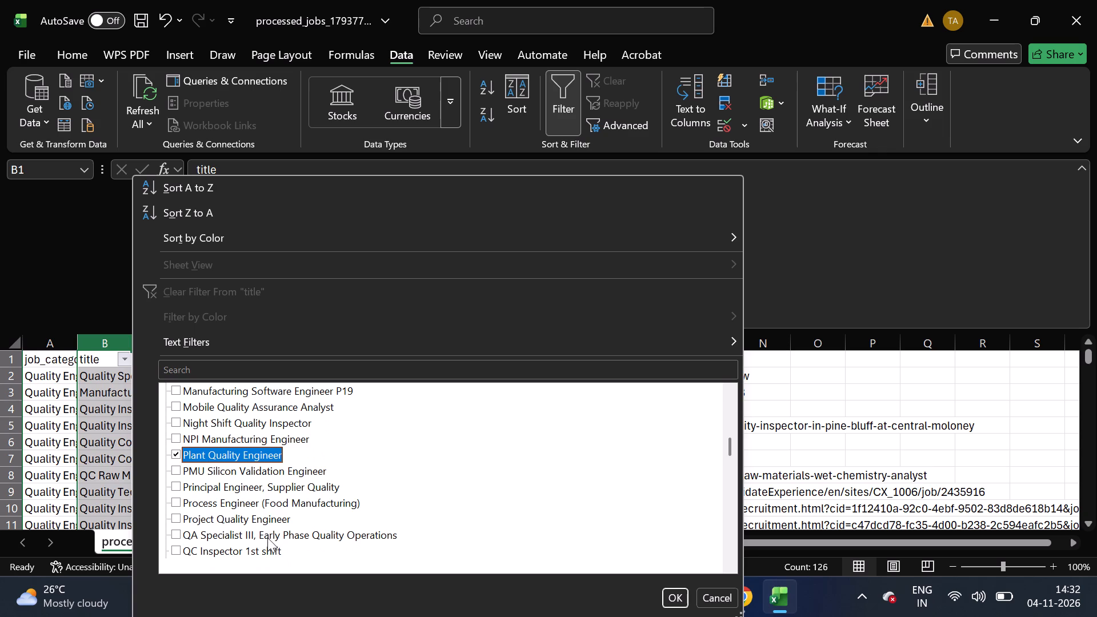
pyautogui.click(246, 567)
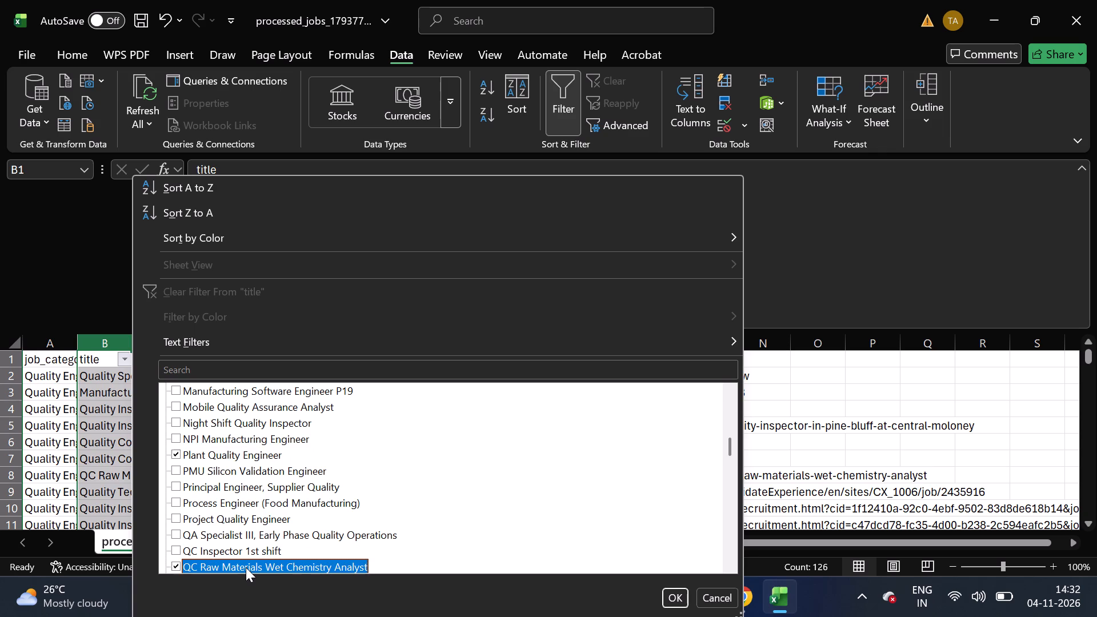
# Select Quality Manager, Quality Manager - Manufacturing and Quality Manager - Power Delivery in the title filter.
pyautogui.scroll(-2, 246, 567)
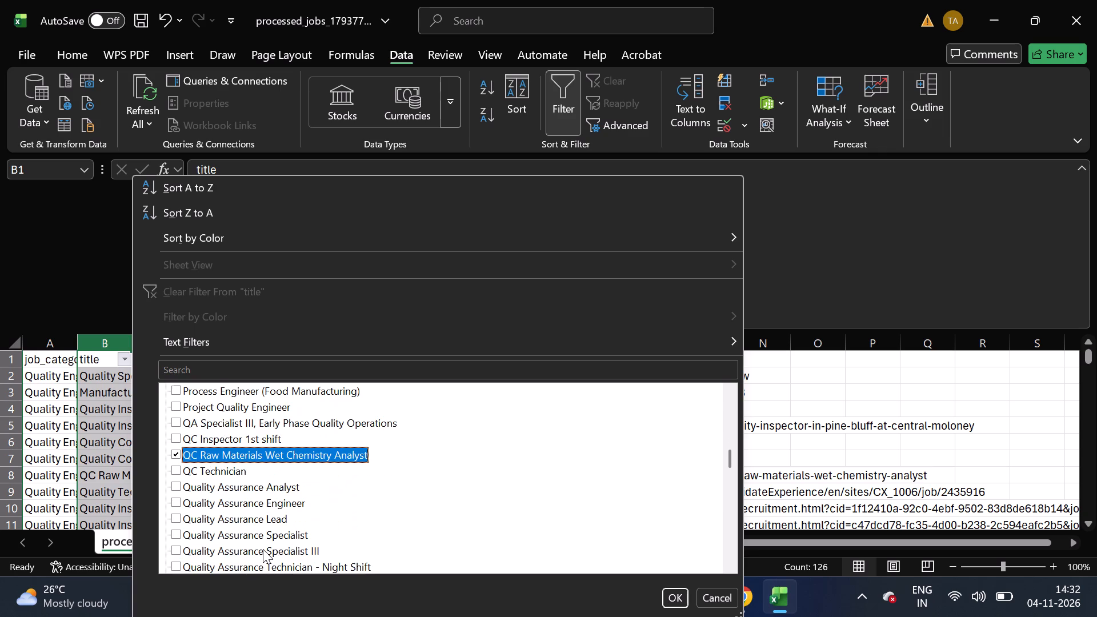
pyautogui.scroll(-2, 263, 549)
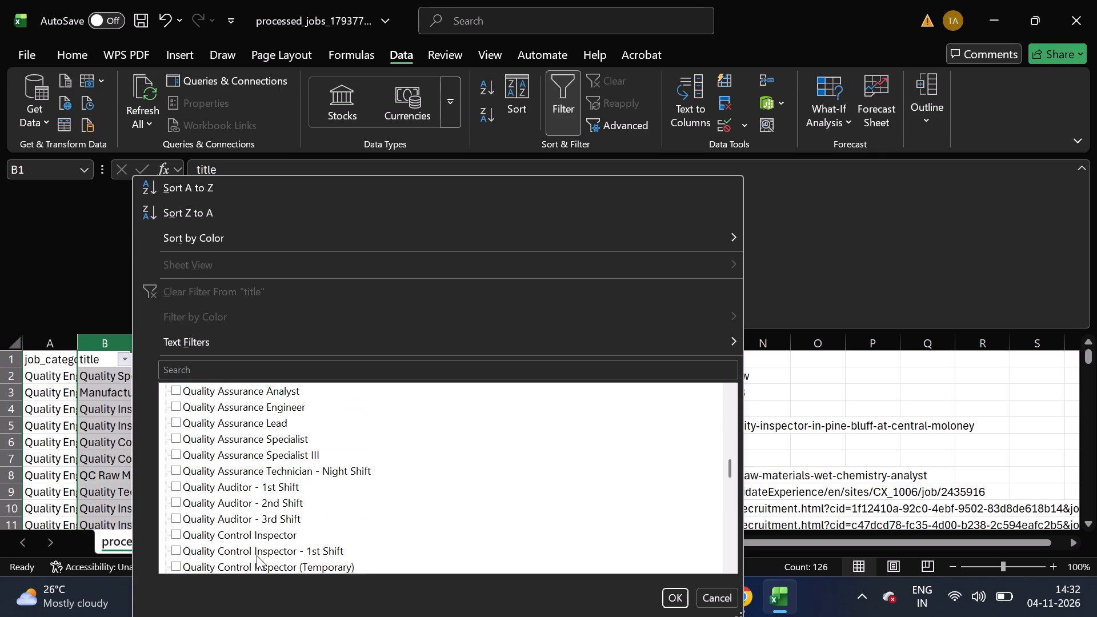
pyautogui.scroll(-1, 242, 563)
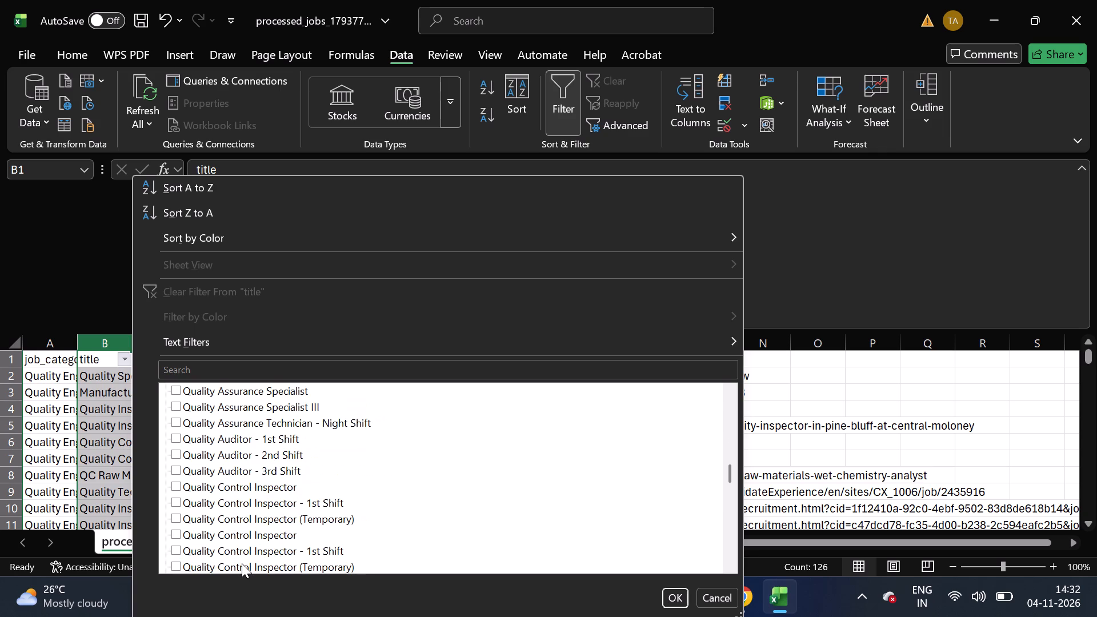
pyautogui.scroll(-1, 242, 563)
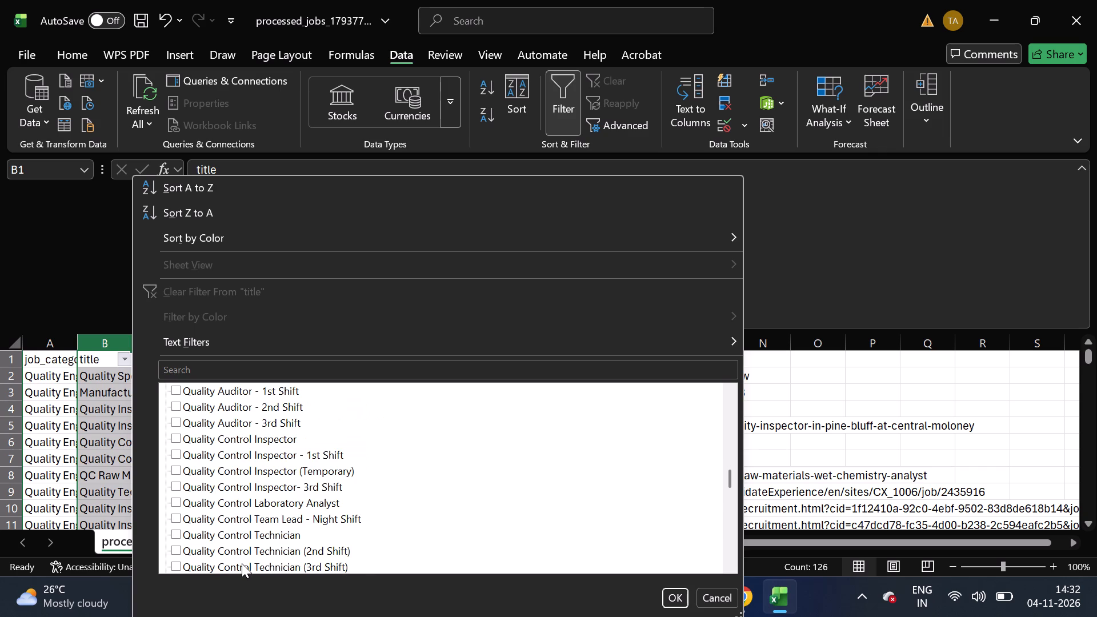
pyautogui.scroll(-1, 242, 563)
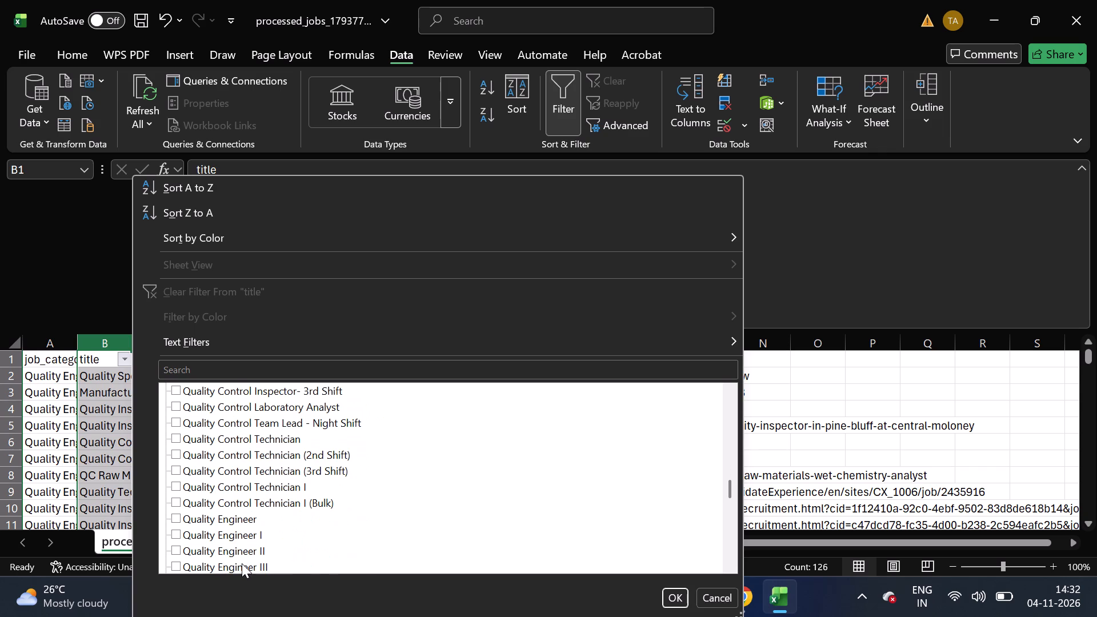
pyautogui.scroll(-1, 252, 551)
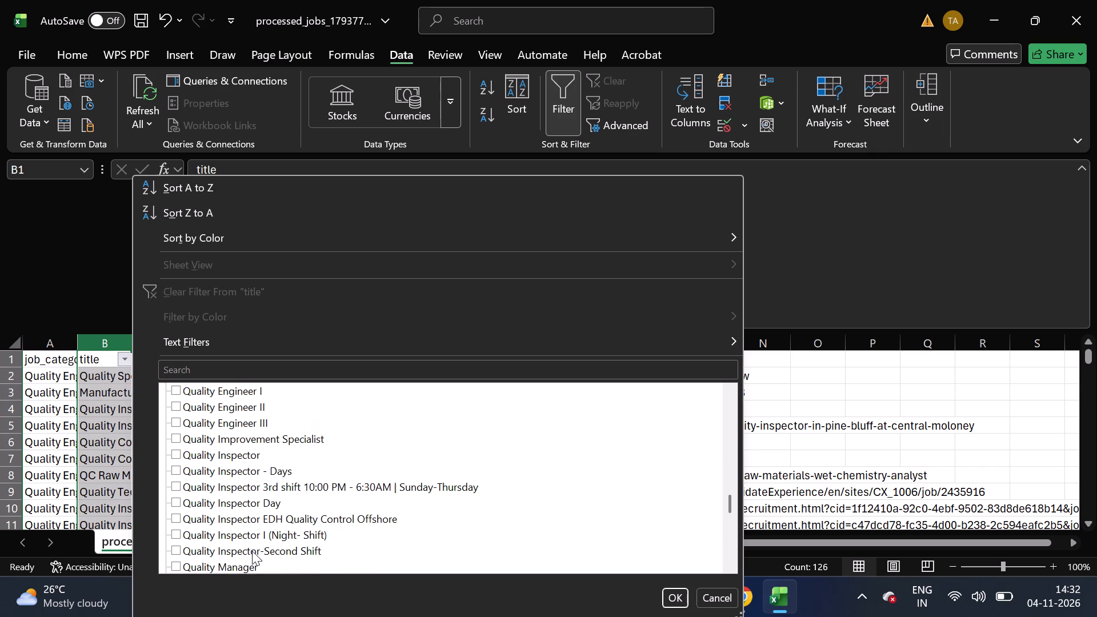
pyautogui.scroll(-1, 252, 551)
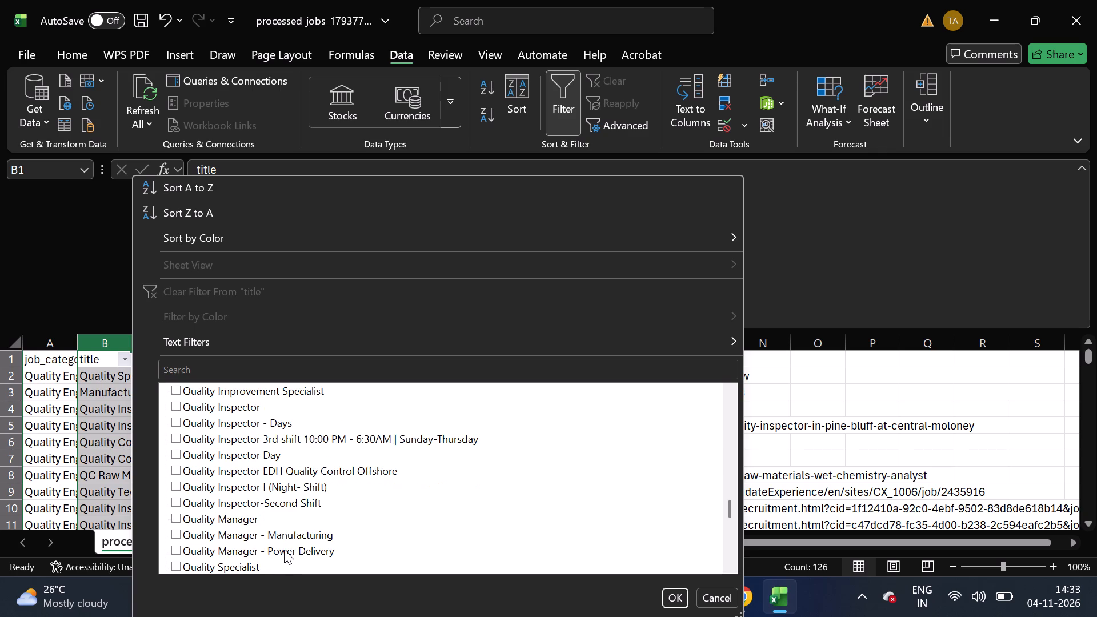
pyautogui.click(240, 524)
pyautogui.click(240, 537)
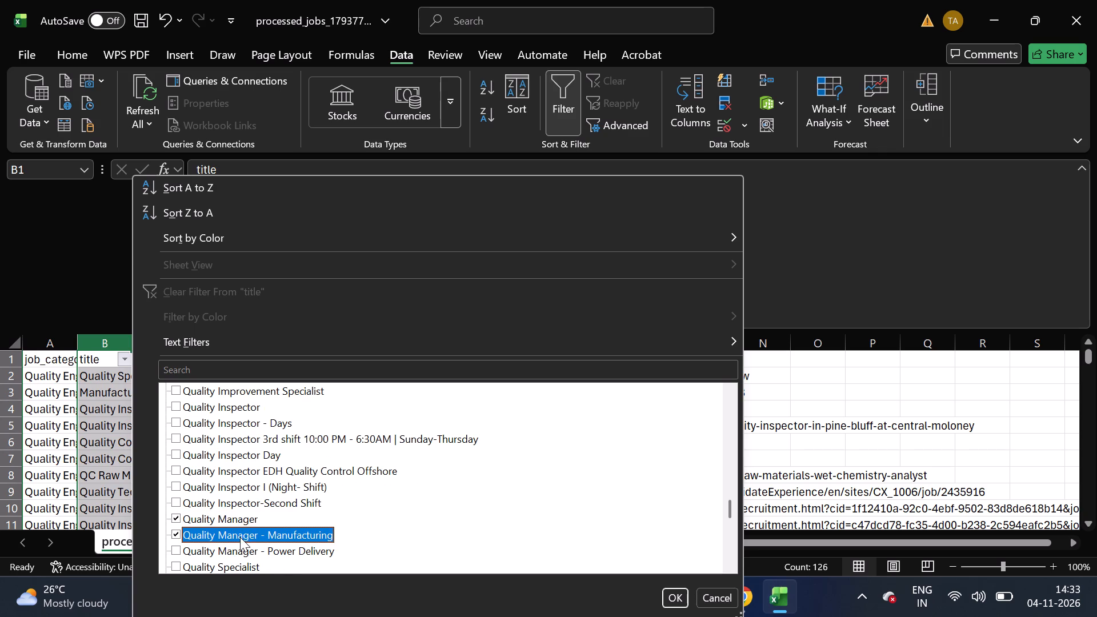
pyautogui.click(239, 551)
# Select Ultrapure Water (UPW) Quality/ Commissioning Engineer and (Blanks), and apply the title filter.
pyautogui.scroll(-1, 290, 556)
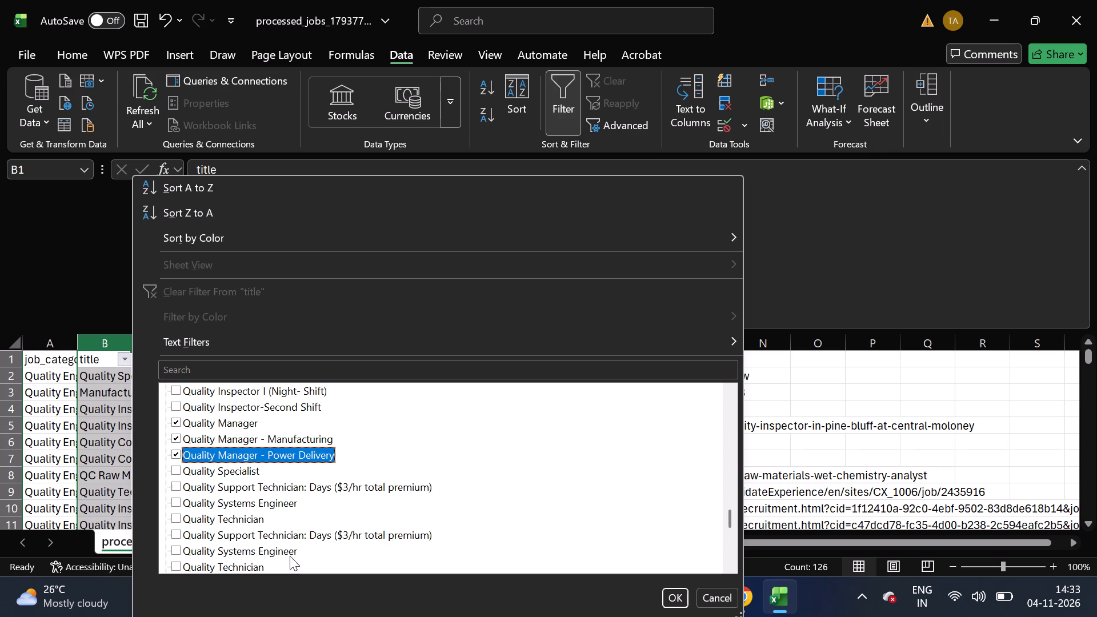
pyautogui.scroll(-1, 307, 556)
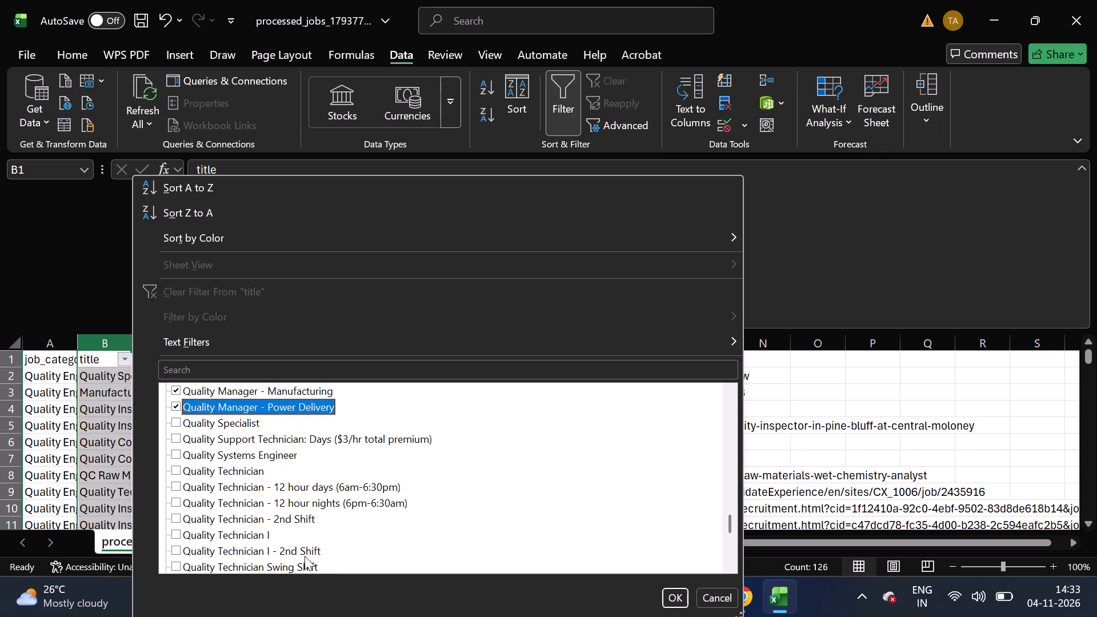
pyautogui.scroll(-1, 299, 555)
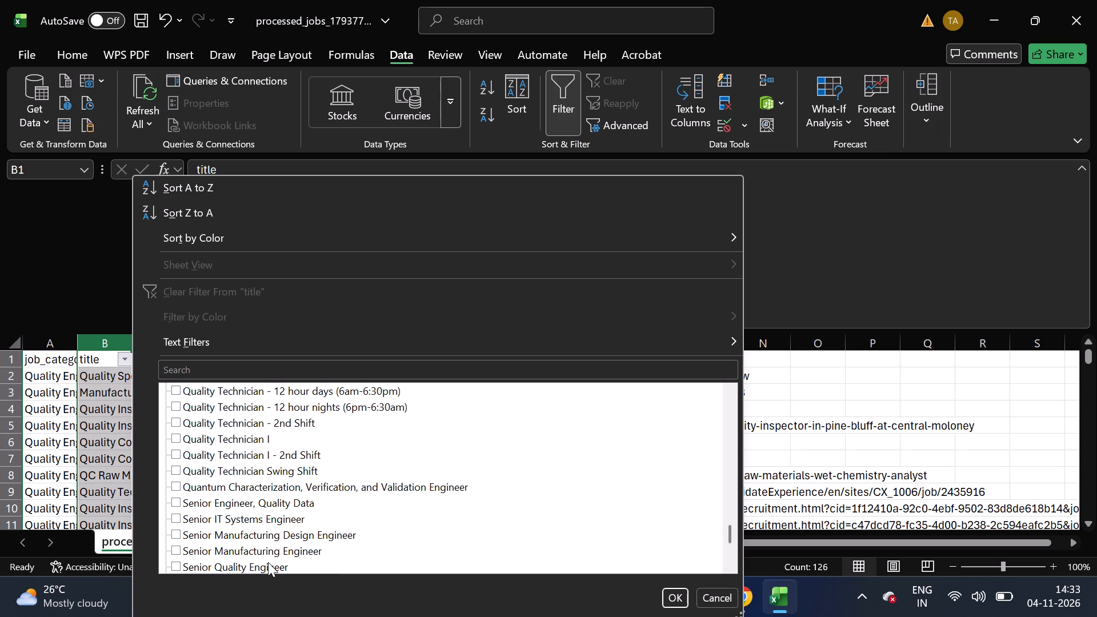
pyautogui.scroll(-2, 268, 562)
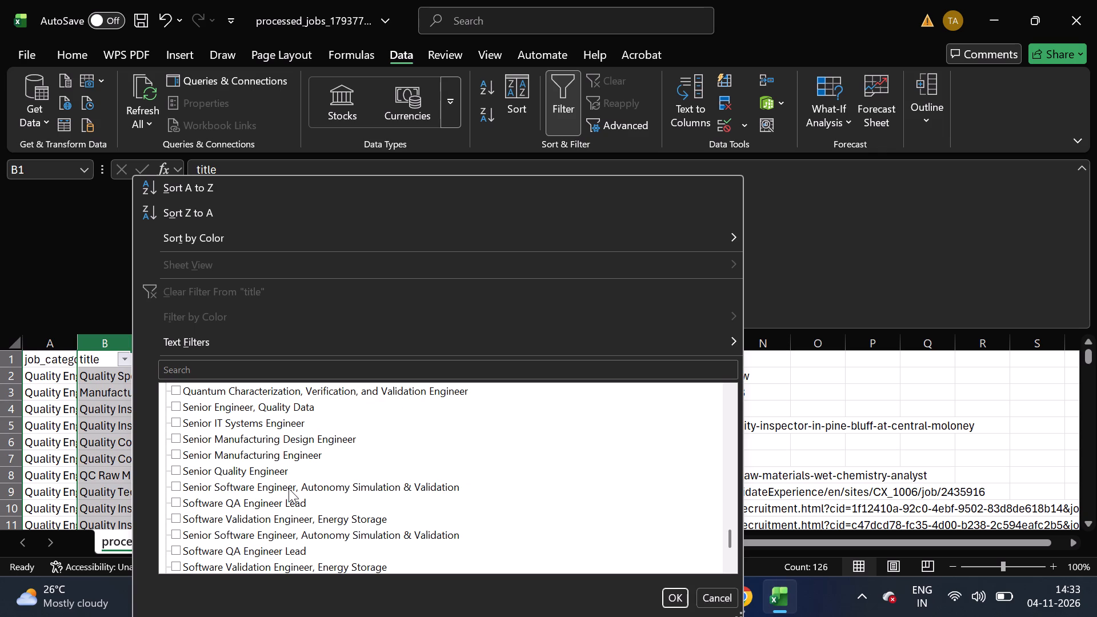
pyautogui.scroll(-1, 241, 569)
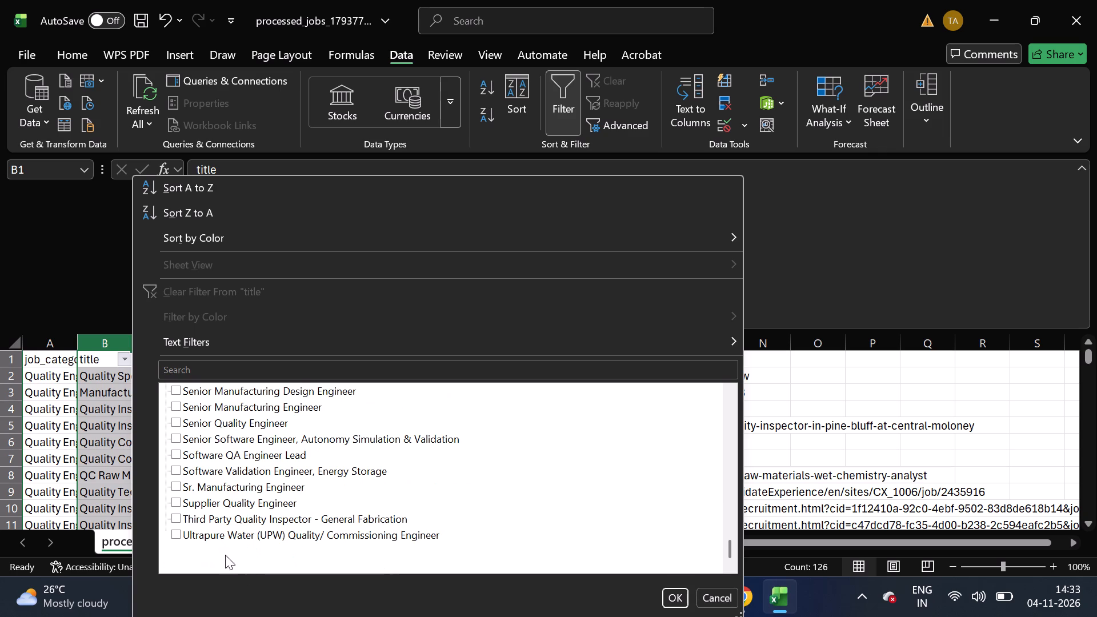
pyautogui.click(244, 540)
pyautogui.click(195, 553)
pyautogui.click(680, 593)
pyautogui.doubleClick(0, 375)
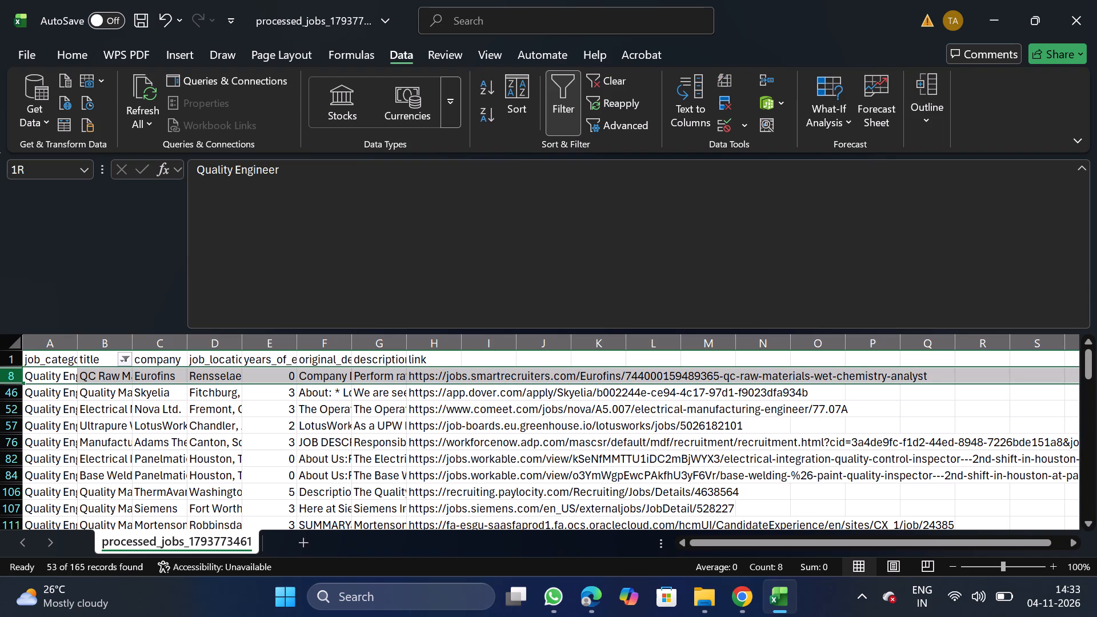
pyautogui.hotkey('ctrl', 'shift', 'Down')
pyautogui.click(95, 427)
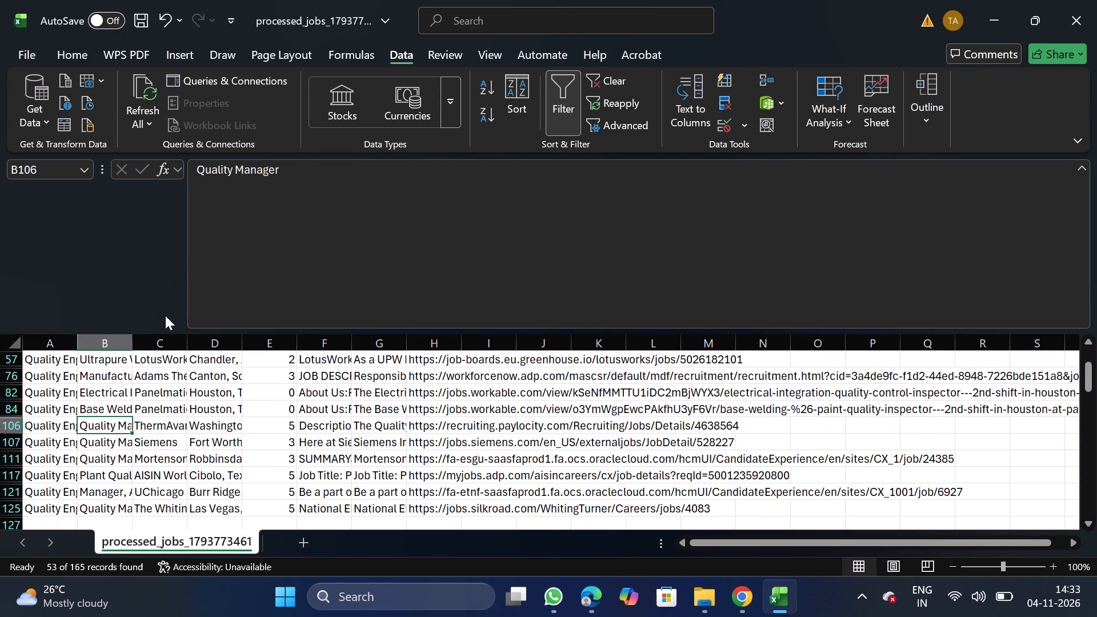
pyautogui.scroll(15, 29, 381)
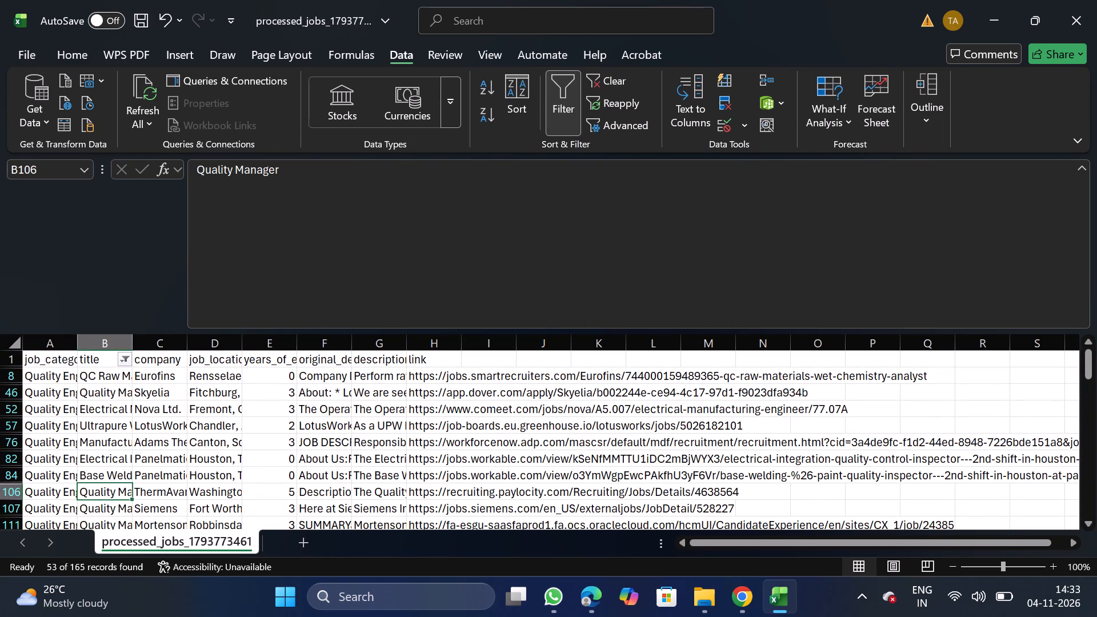
# Delete all the filtered rows below the header, from row 8 down, and remove the filter from the title column.
pyautogui.click(12, 376)
pyautogui.hotkey('ctrl', 'shift', 'Down')
pyautogui.rightClick(98, 444)
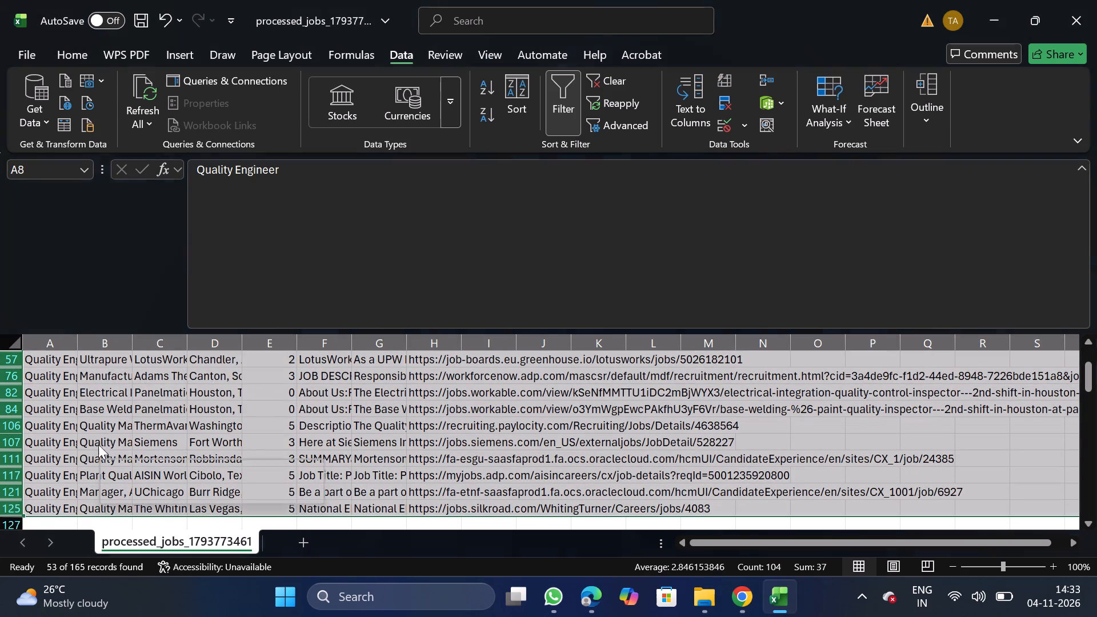
pyautogui.click(166, 299)
pyautogui.click(558, 105)
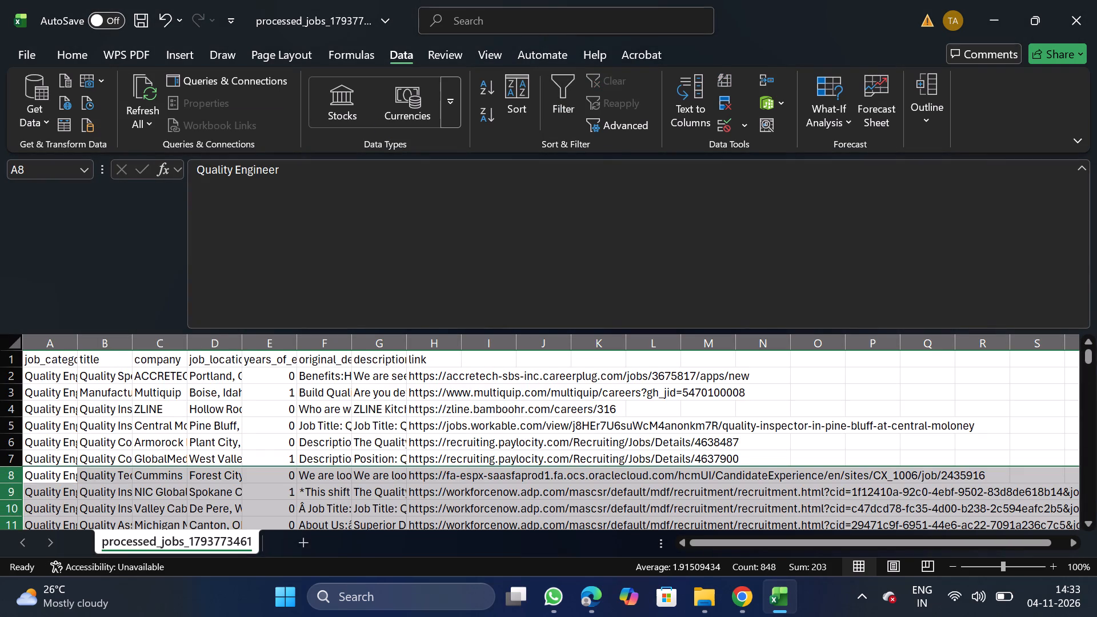
# Filter the company column and search its values for "walmart".
pyautogui.click(158, 350)
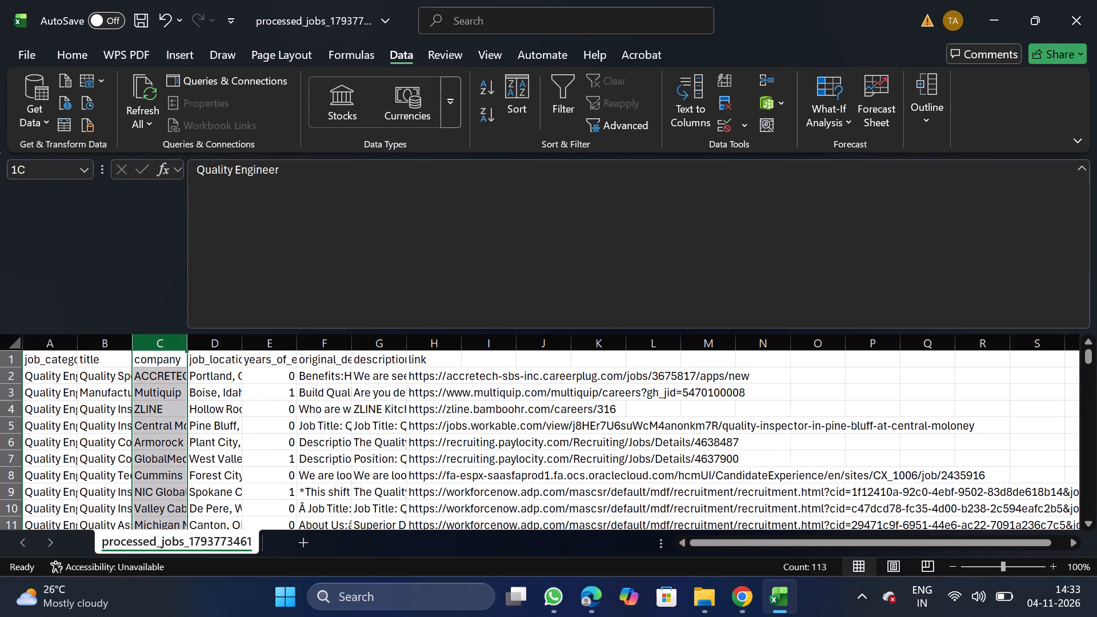
pyautogui.click(543, 89)
pyautogui.click(546, 90)
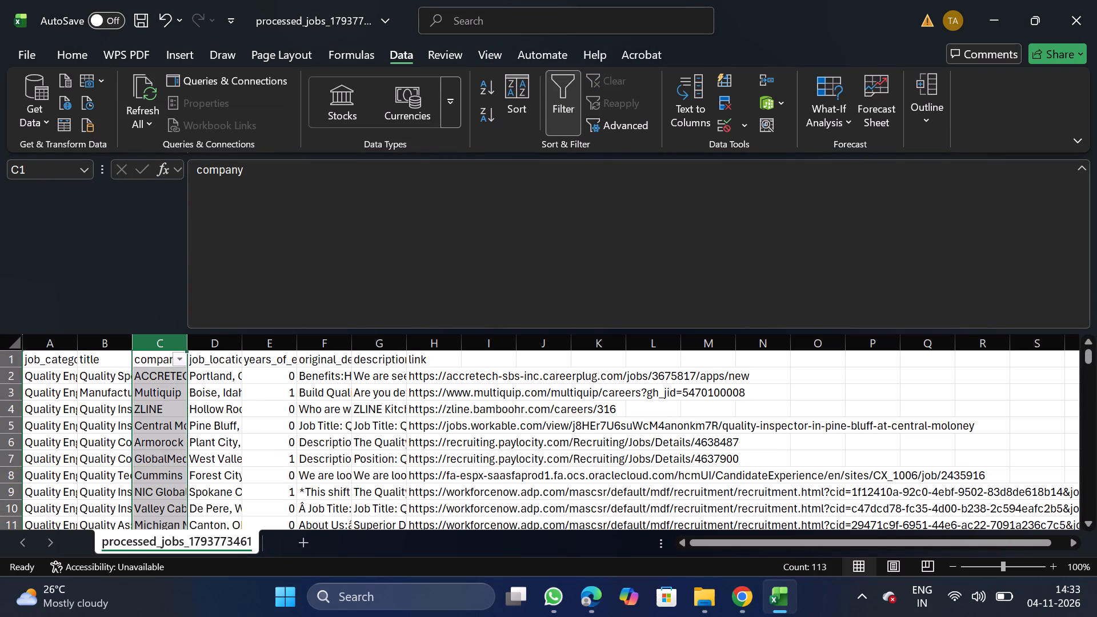
pyautogui.click(182, 364)
pyautogui.click(255, 374)
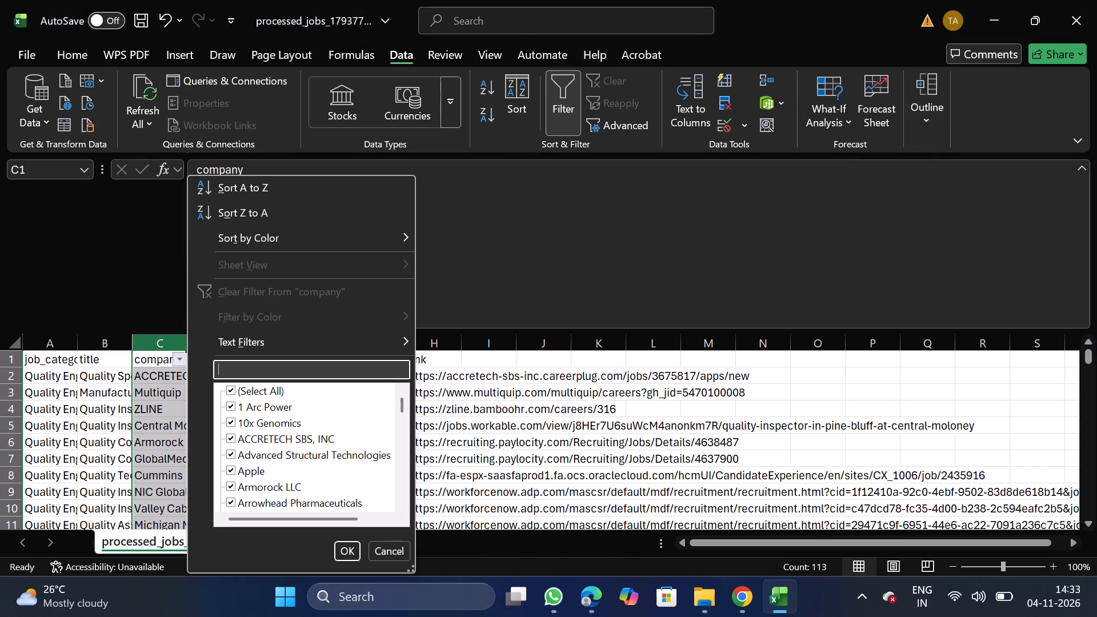
pyautogui.press('w')
pyautogui.write('almart')
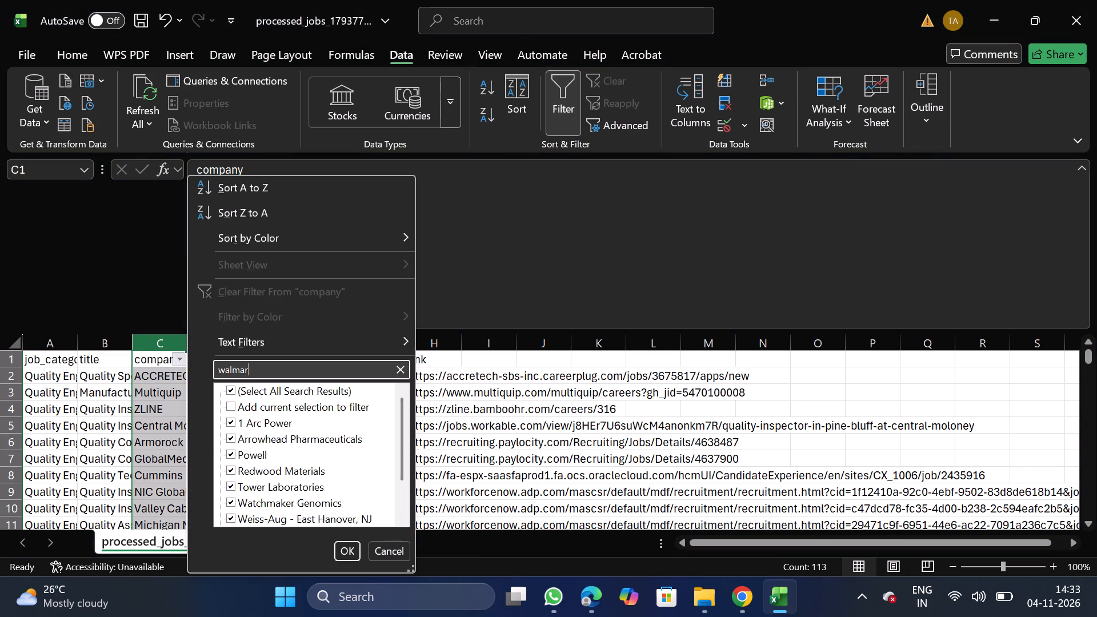
# Search the company filter's values in turn for "dried", "capital" and "under".
pyautogui.press('BackSpace')
pyautogui.press('BackSpace')
pyautogui.press('BackSpace')
pyautogui.press('BackSpace')
pyautogui.press('BackSpace')
pyautogui.press('BackSpace')
pyautogui.press('BackSpace')
pyautogui.press('BackSpace')
pyautogui.press('BackSpace')
pyautogui.press('BackSpace')
pyautogui.press('BackSpace')
pyautogui.press('BackSpace')
pyautogui.press('BackSpace')
pyautogui.press('BackSpace')
pyautogui.press('BackSpace')
pyautogui.press('BackSpace')
pyautogui.press('BackSpace')
pyautogui.press('BackSpace')
pyautogui.press('BackSpace')
pyautogui.press('BackSpace')
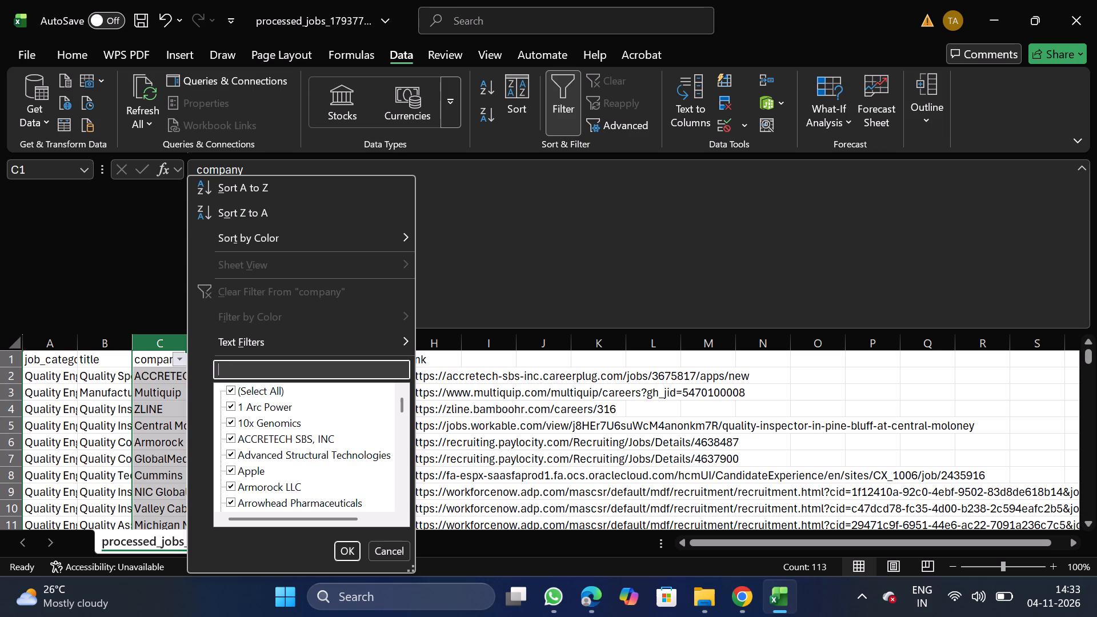
pyautogui.write('dried')
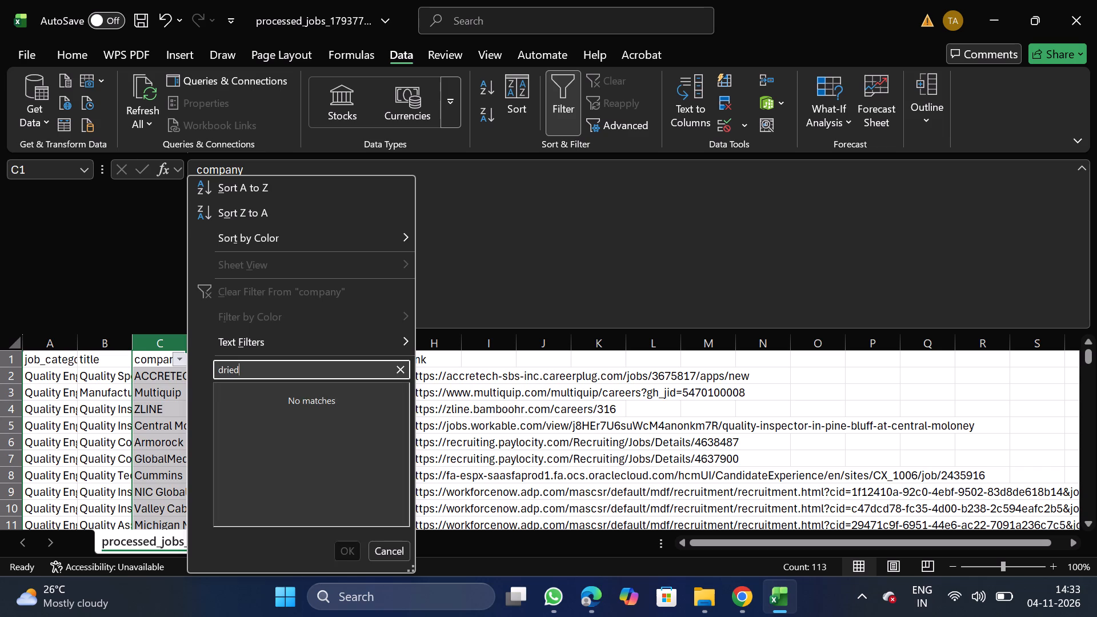
pyautogui.press('BackSpace')
pyautogui.press('BackSpace')
pyautogui.press('BackSpace')
pyautogui.press('BackSpace')
pyautogui.press('BackSpace')
pyautogui.press('BackSpace')
pyautogui.press('BackSpace')
pyautogui.press('BackSpace')
pyautogui.press('BackSpace')
pyautogui.press('BackSpace')
pyautogui.press('BackSpace')
pyautogui.press('BackSpace')
pyautogui.write('capital')
pyautogui.press('BackSpace')
pyautogui.press('BackSpace')
pyautogui.press('BackSpace')
pyautogui.press('BackSpace')
pyautogui.press('BackSpace')
pyautogui.press('BackSpace')
pyautogui.press('BackSpace')
pyautogui.press('BackSpace')
pyautogui.press('BackSpace')
pyautogui.press('BackSpace')
pyautogui.press('BackSpace')
pyautogui.press('BackSpace')
pyautogui.press('BackSpace')
pyautogui.press('BackSpace')
pyautogui.press('BackSpace')
pyautogui.write('under')
pyautogui.press('BackSpace')
pyautogui.press('BackSpace')
pyautogui.press('BackSpace')
pyautogui.press('BackSpace')
pyautogui.press('BackSpace')
pyautogui.press('BackSpace')
pyautogui.press('BackSpace')
pyautogui.press('BackSpace')
pyautogui.press('BackSpace')
pyautogui.press('BackSpace')
pyautogui.press('BackSpace')
pyautogui.press('BackSpace')
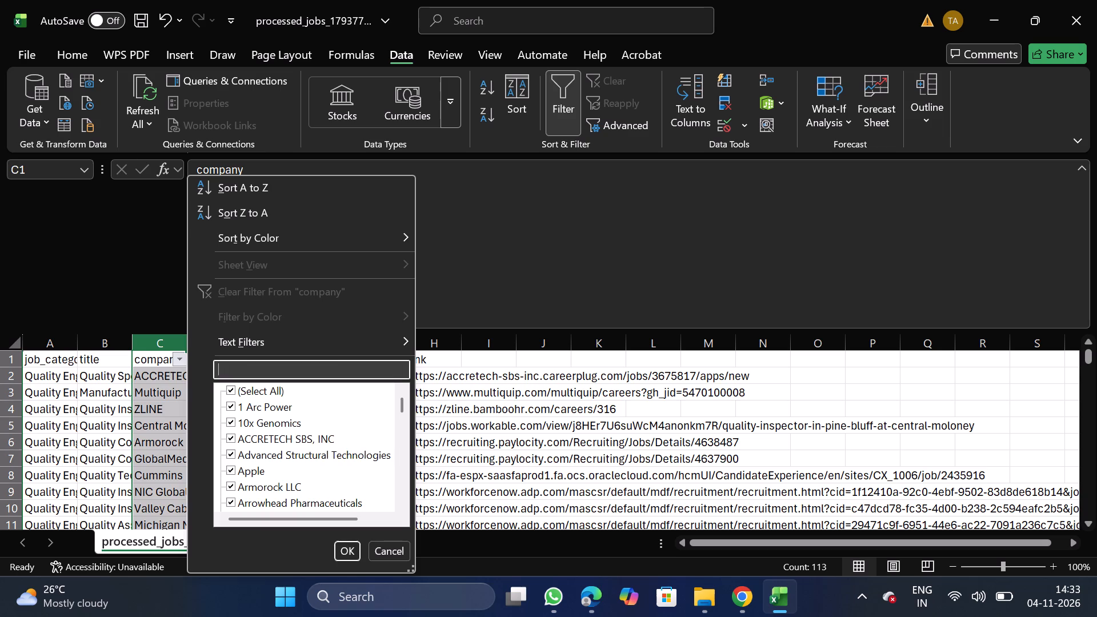
# Search the company filter's values for "hunt", "skim", "ape" and "in landem", and remove the filter without applying a selection.
pyautogui.write('hunt')
pyautogui.press('BackSpace')
pyautogui.press('BackSpace')
pyautogui.press('BackSpace')
pyautogui.press('BackSpace')
pyautogui.press('BackSpace')
pyautogui.press('BackSpace')
pyautogui.press('BackSpace')
pyautogui.press('BackSpace')
pyautogui.press('BackSpace')
pyautogui.press('BackSpace')
pyautogui.press('BackSpace')
pyautogui.press('BackSpace')
pyautogui.press('BackSpace')
pyautogui.press('BackSpace')
pyautogui.press('BackSpace')
pyautogui.press('BackSpace')
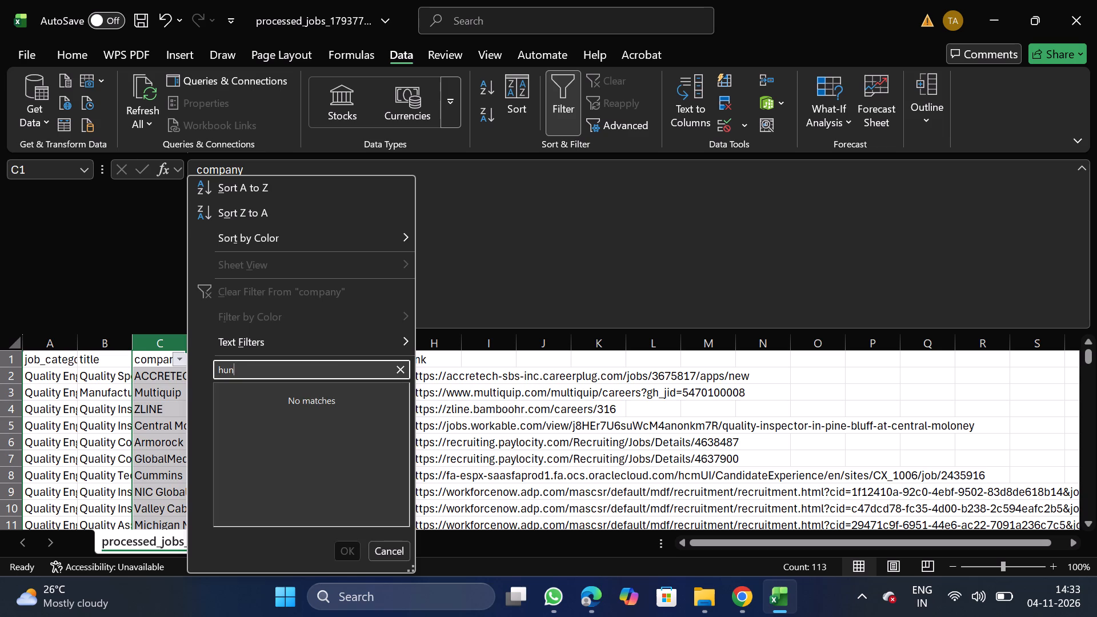
pyautogui.write('skim')
pyautogui.press('BackSpace')
pyautogui.press('BackSpace')
pyautogui.press('BackSpace')
pyautogui.press('BackSpace')
pyautogui.press('BackSpace')
pyautogui.press('BackSpace')
pyautogui.press('BackSpace')
pyautogui.press('BackSpace')
pyautogui.press('BackSpace')
pyautogui.press('BackSpace')
pyautogui.press('BackSpace')
pyautogui.press('BackSpace')
pyautogui.press('BackSpace')
pyautogui.press('BackSpace')
pyautogui.press('BackSpace')
pyautogui.press('BackSpace')
pyautogui.write('ape')
pyautogui.press('BackSpace')
pyautogui.press('BackSpace')
pyautogui.press('BackSpace')
pyautogui.press('BackSpace')
pyautogui.press('BackSpace')
pyautogui.press('BackSpace')
pyautogui.press('BackSpace')
pyautogui.press('BackSpace')
pyautogui.press('BackSpace')
pyautogui.press('BackSpace')
pyautogui.press('BackSpace')
pyautogui.write('in landem')
pyautogui.click(383, 545)
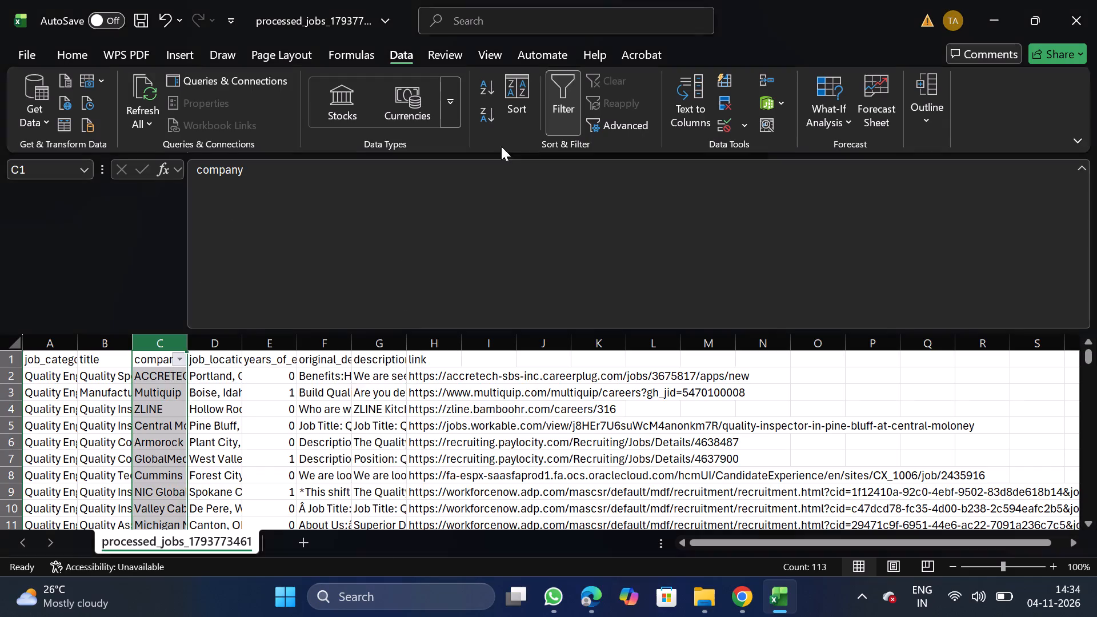
pyautogui.click(569, 123)
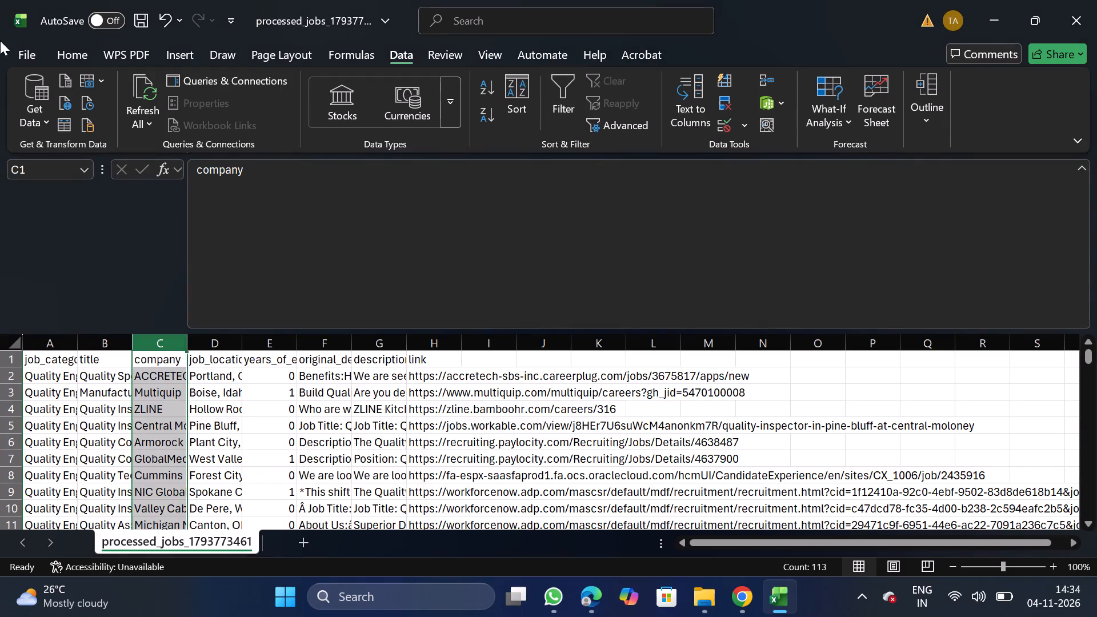
# Save the sheet as a comma-delimited CSV named QE_11_04 in the Daily Scraping jobs folder under Documents.
pyautogui.click(21, 46)
pyautogui.doubleClick(55, 292)
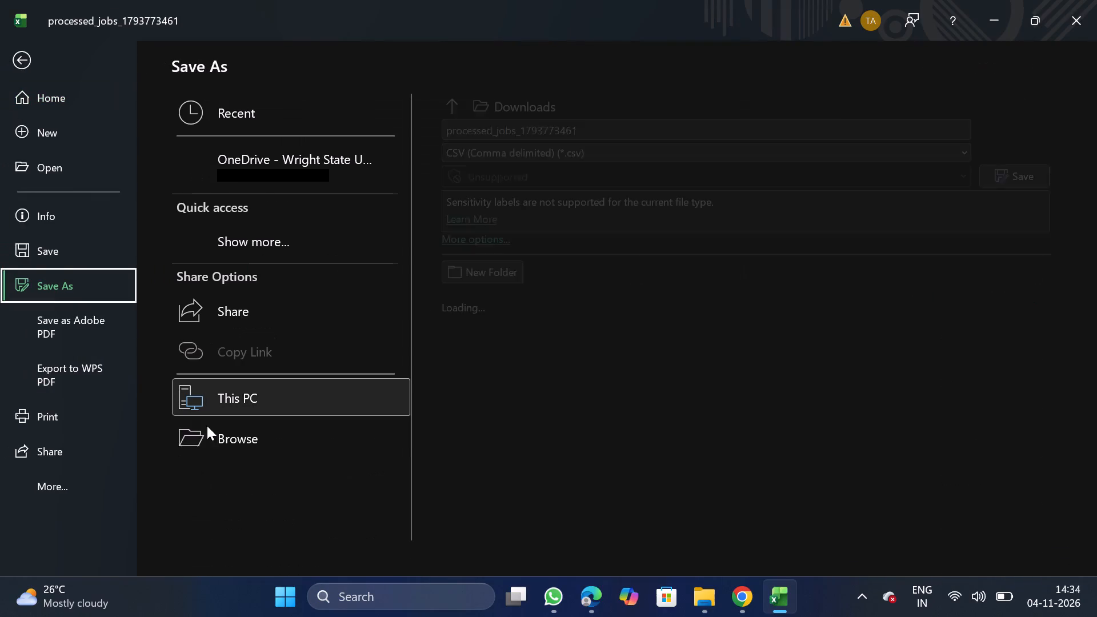
pyautogui.tripleClick(246, 484)
pyautogui.tripleClick(246, 484)
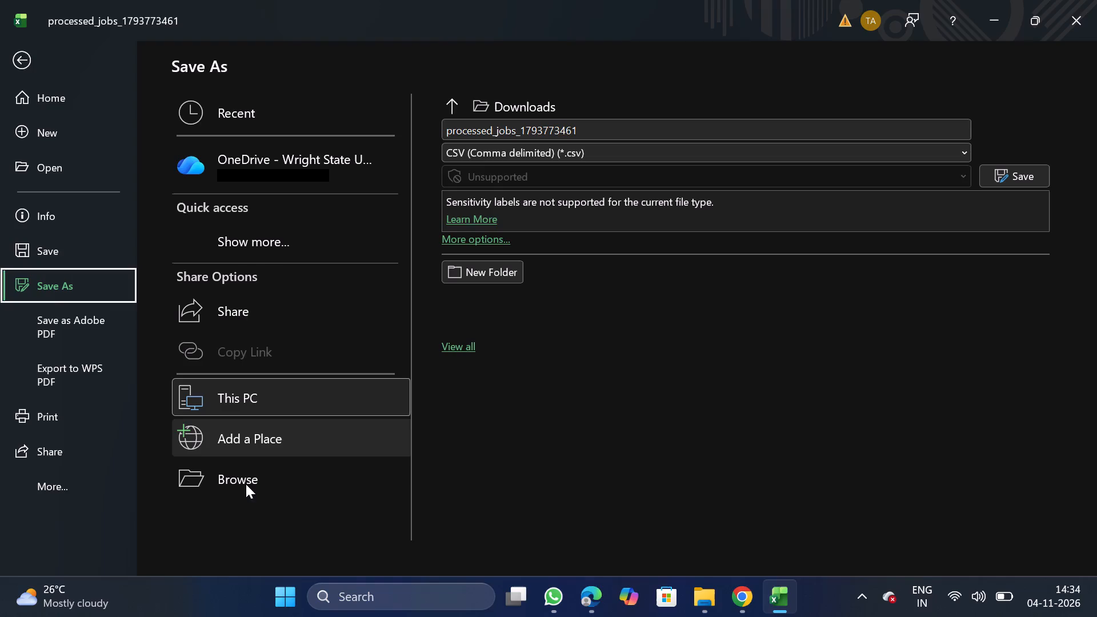
pyautogui.tripleClick(246, 484)
pyautogui.click(246, 484)
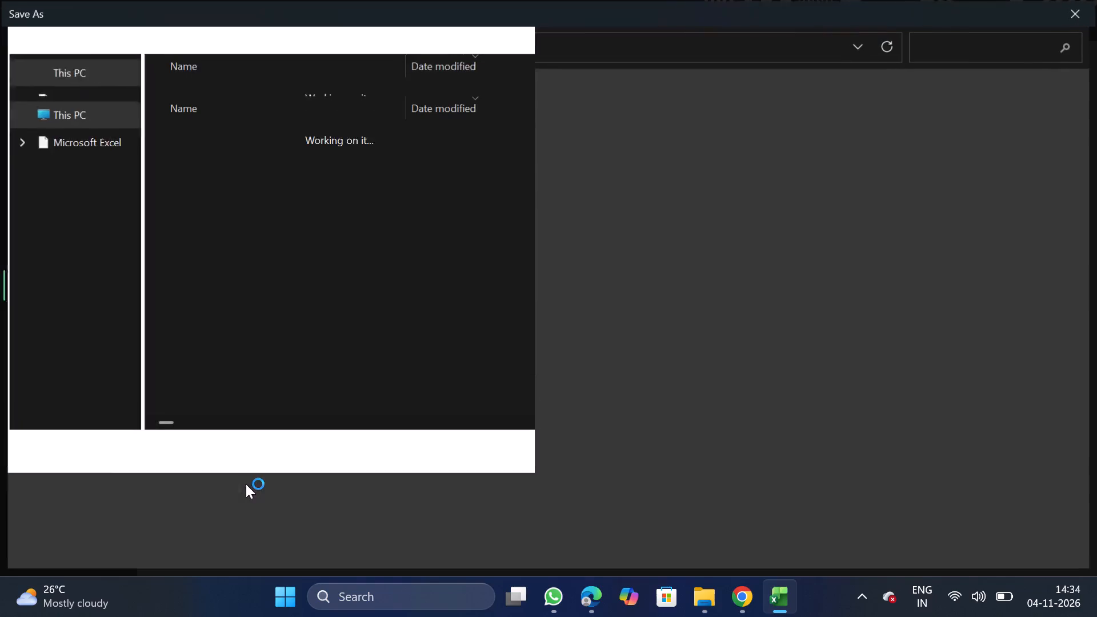
pyautogui.doubleClick(85, 194)
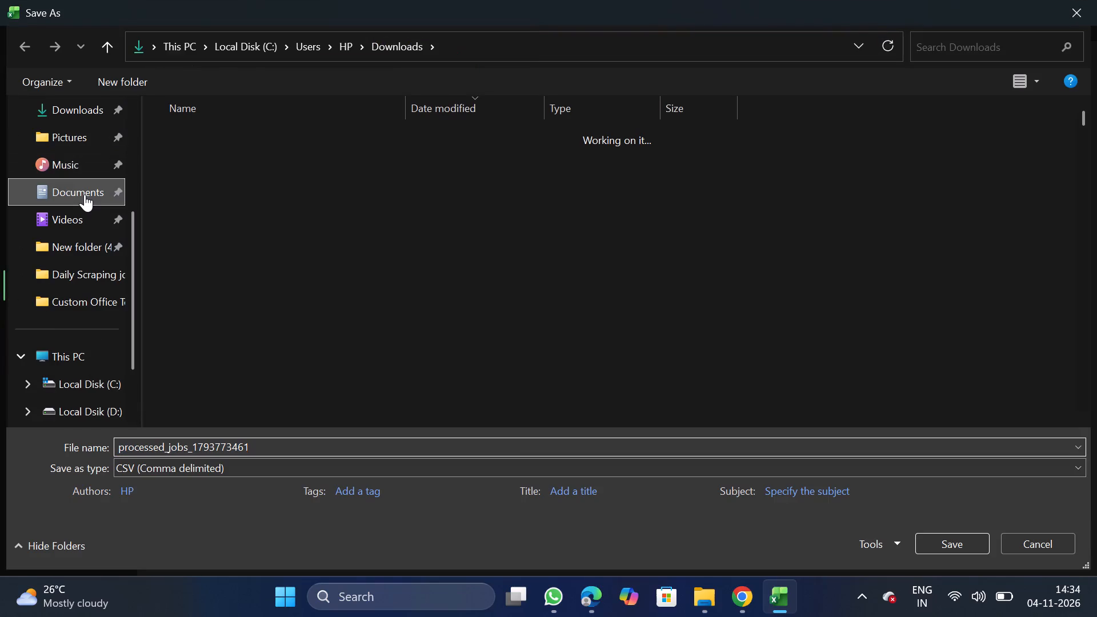
pyautogui.doubleClick(246, 186)
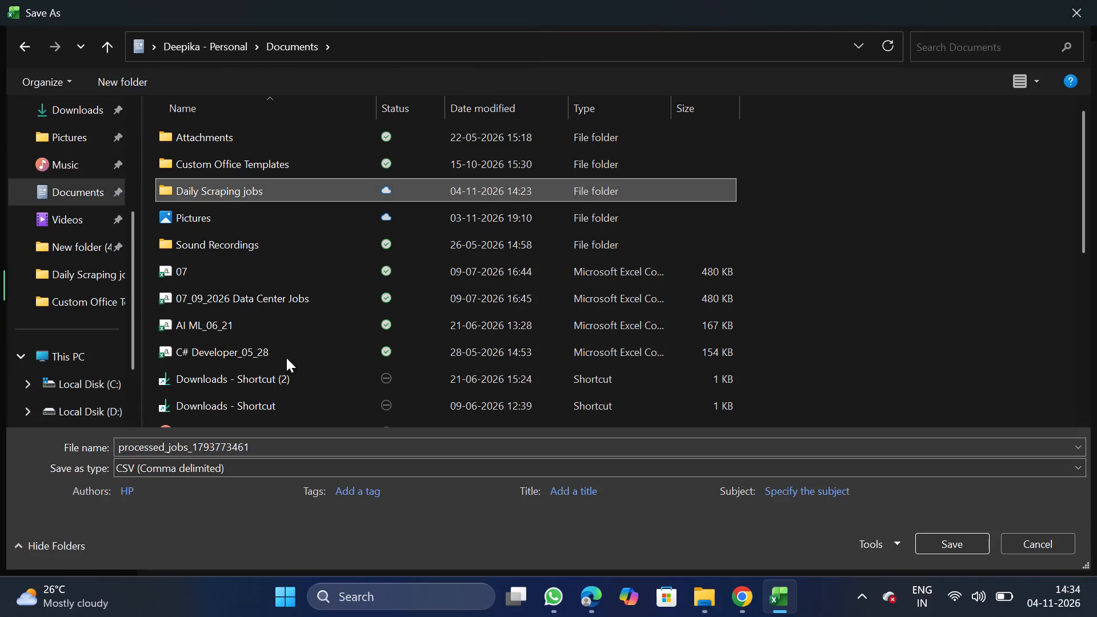
pyautogui.click(318, 446)
pyautogui.press('BackSpace')
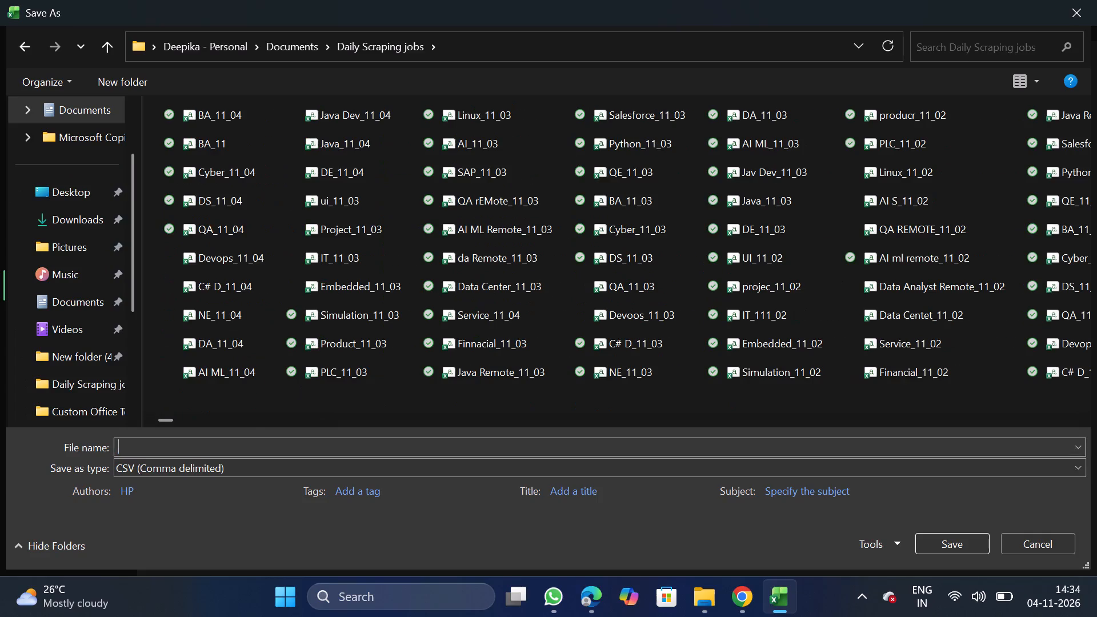
pyautogui.write('QE_11_04')
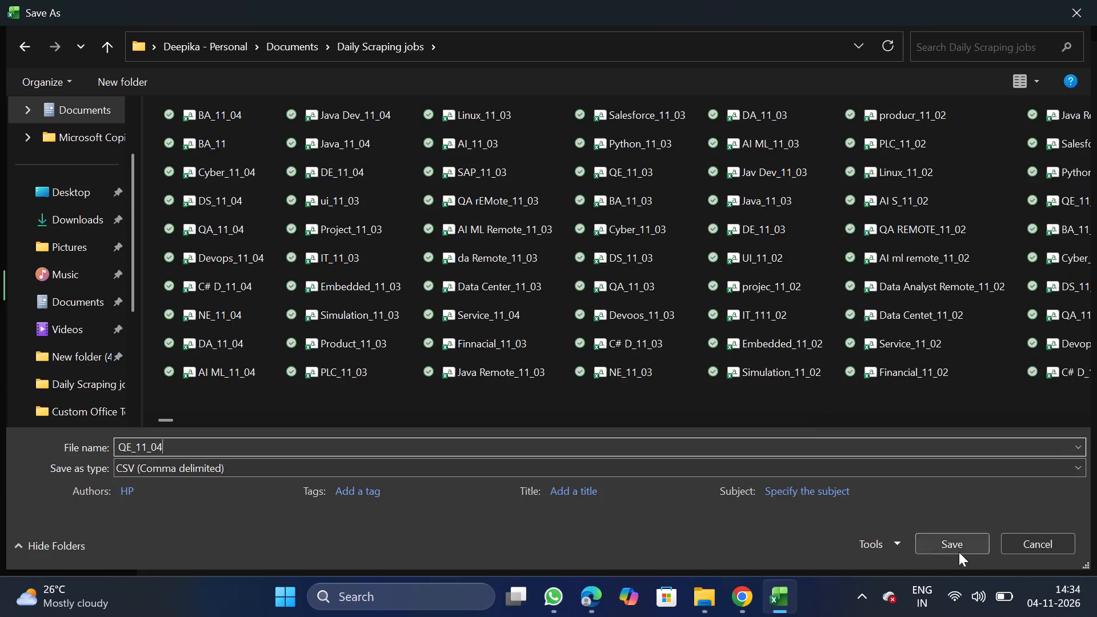
pyautogui.click(959, 552)
# Switch to Chrome and open the CSV file picker on the NextGenApply job creation page.
pyautogui.click(758, 598)
pyautogui.scroll(-2, 569, 458)
pyautogui.click(483, 452)
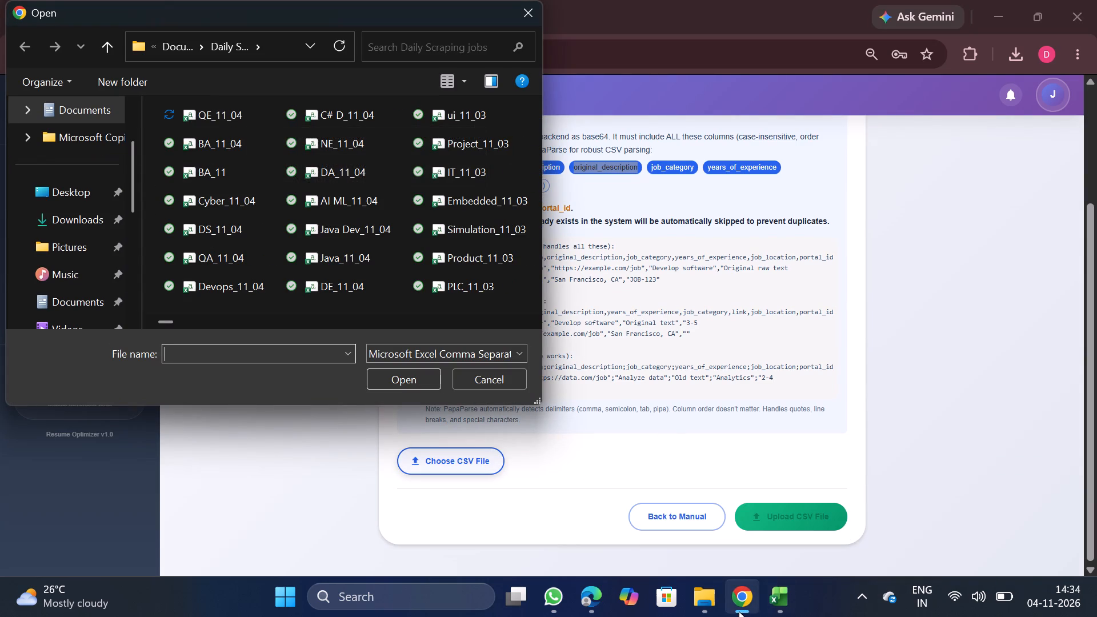
# Turn on Energy saver in the Windows quick settings.
pyautogui.click(961, 598)
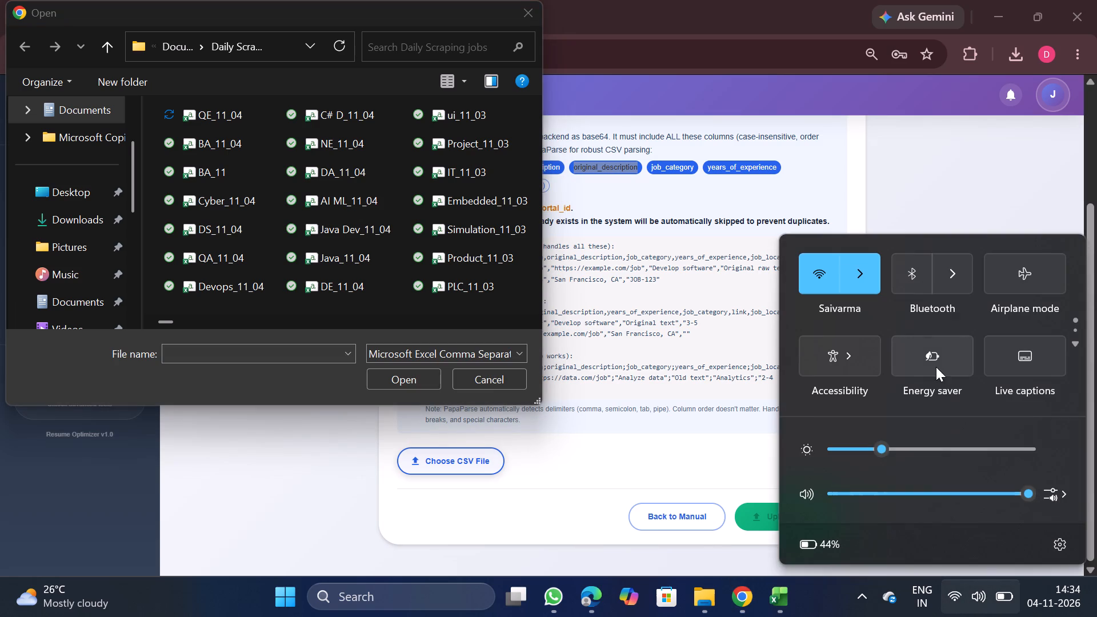
pyautogui.click(934, 365)
# Choose QE_11_04 from the Daily Scraping jobs folder and upload the CSV file to NextGenApply.
pyautogui.doubleClick(235, 107)
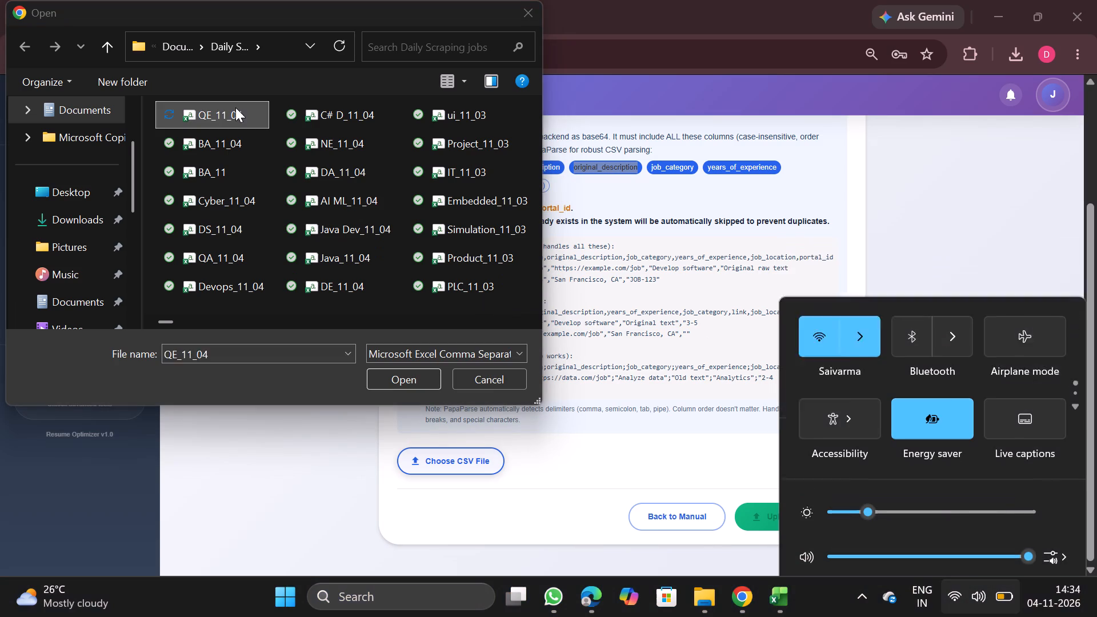
pyautogui.scroll(-3, 558, 491)
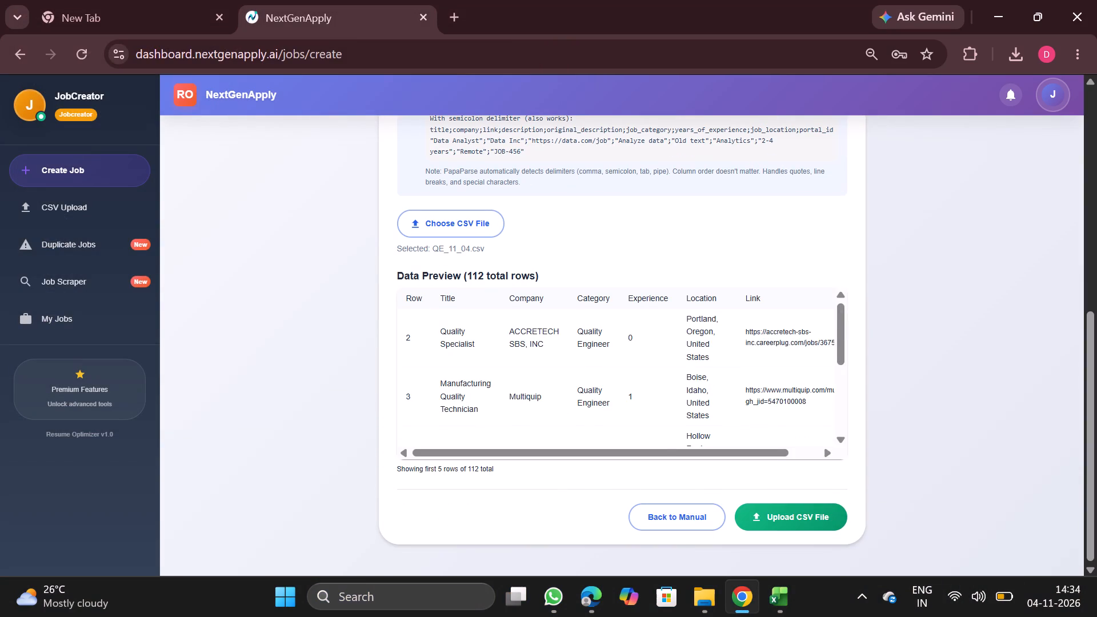
pyautogui.scroll(-4, 704, 403)
pyautogui.click(798, 520)
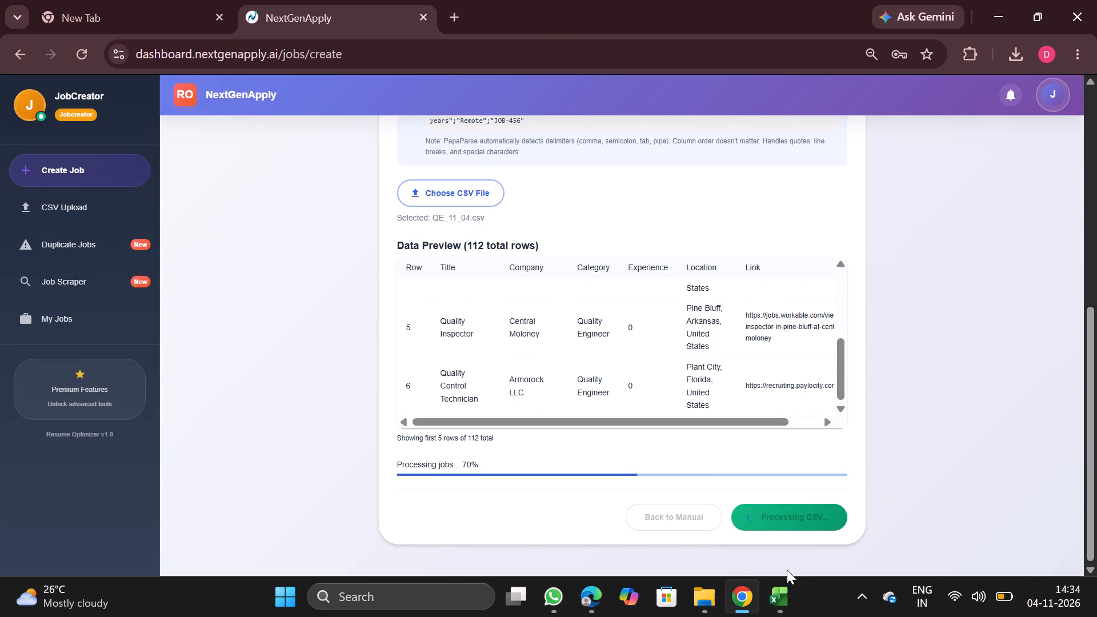
# Close the open QE_11_04 workbook in Excel.
pyautogui.click(855, 457)
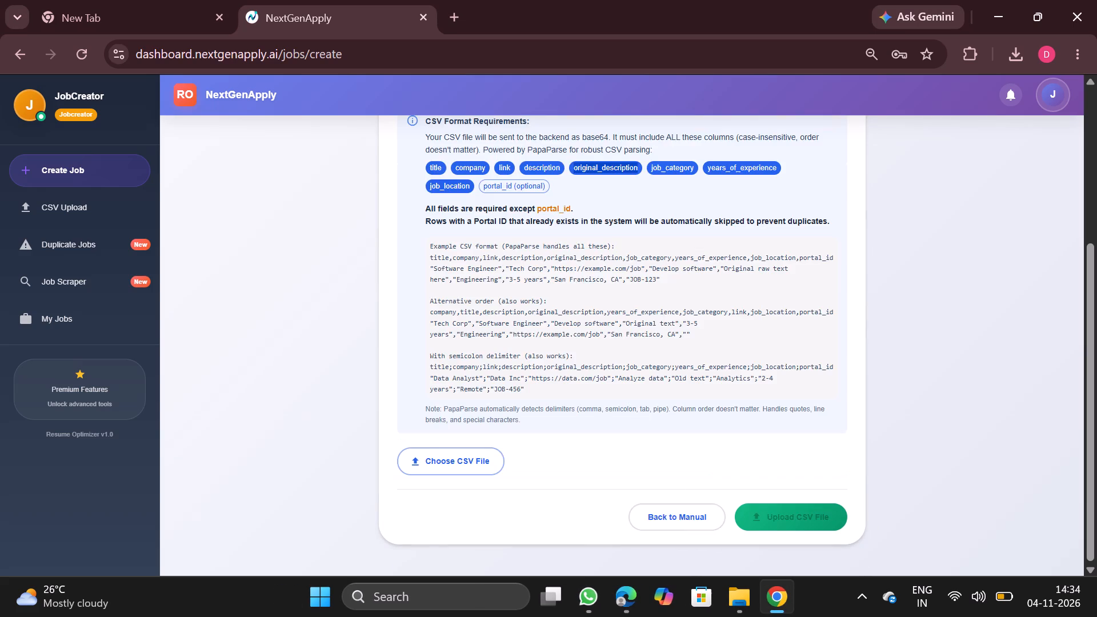
# Download the processed Python Developer file from the CSV upload history and open it in Excel.
pyautogui.scroll(5, 646, 408)
pyautogui.click(84, 213)
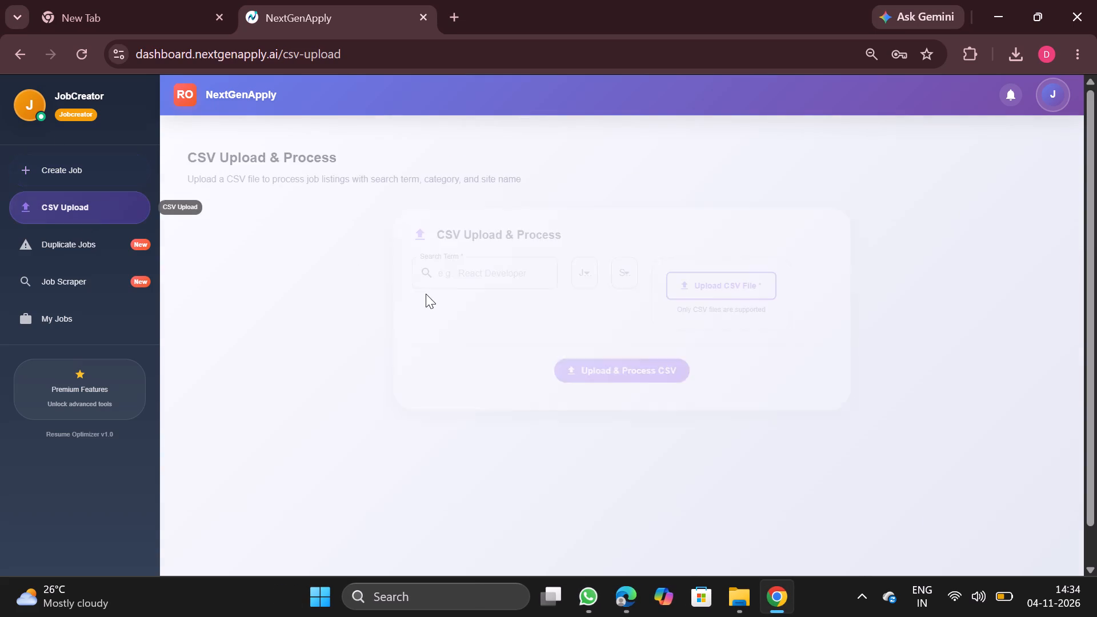
pyautogui.scroll(5, 426, 294)
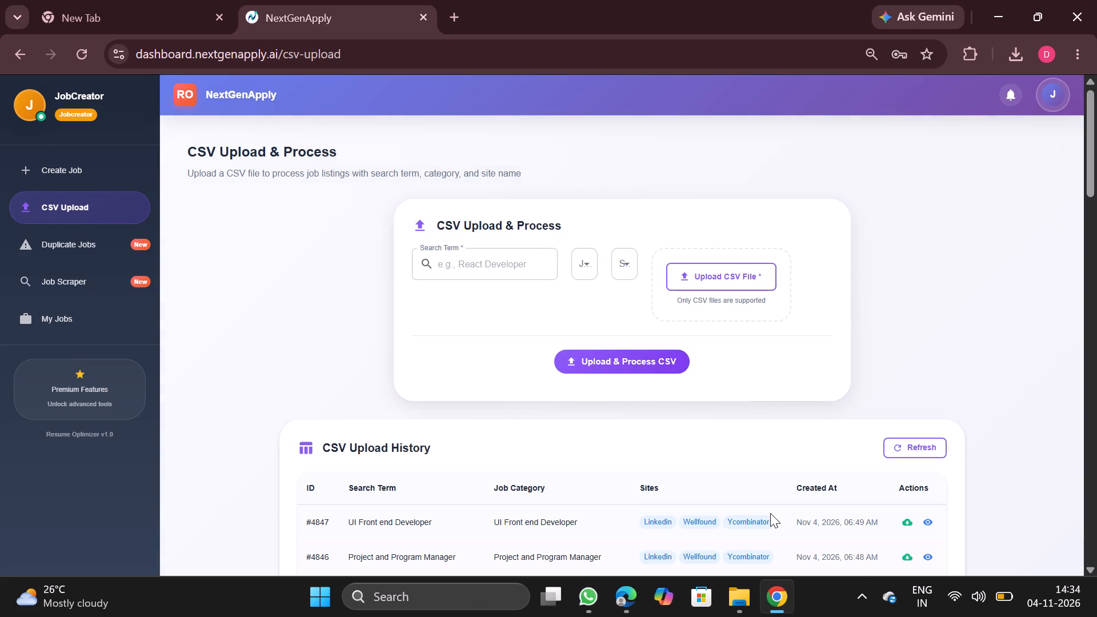
pyautogui.scroll(-5, 770, 513)
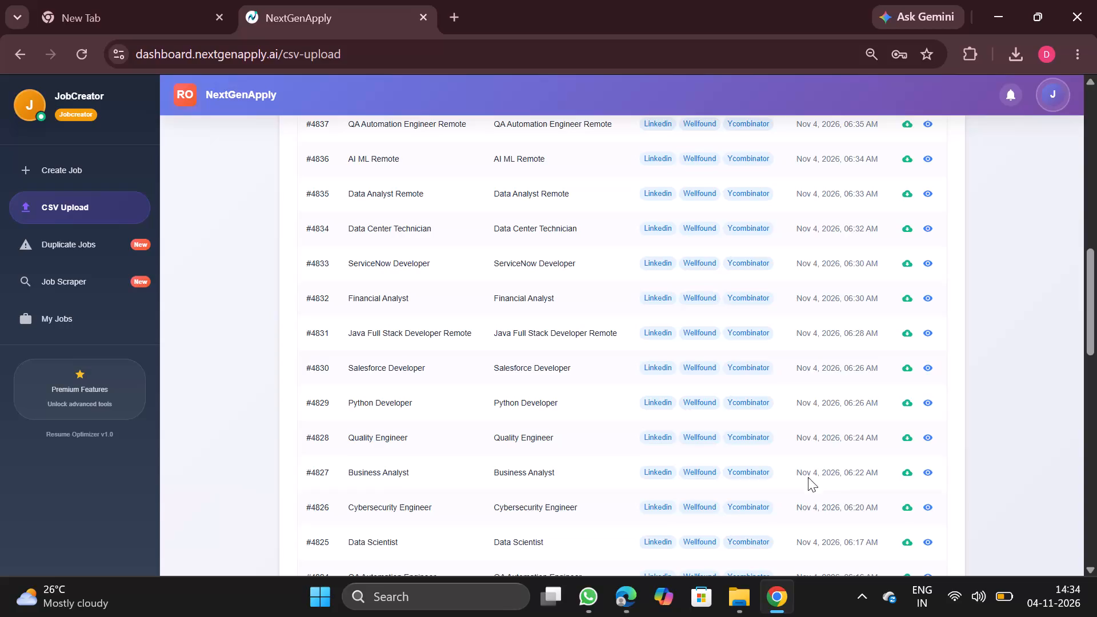
pyautogui.scroll(2, 872, 425)
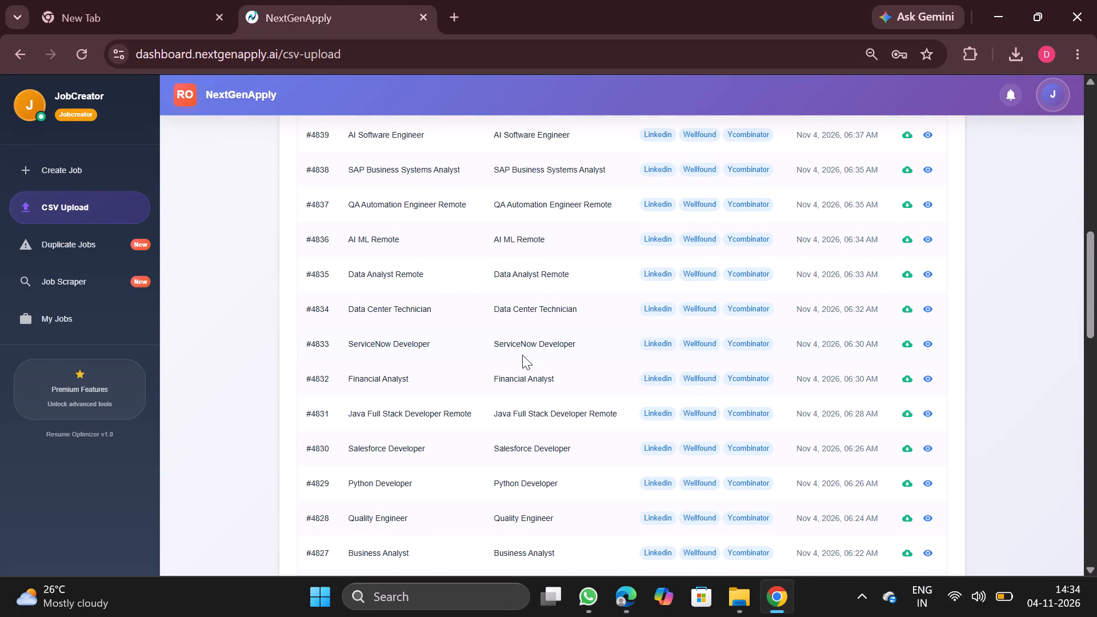
pyautogui.scroll(-1, 762, 519)
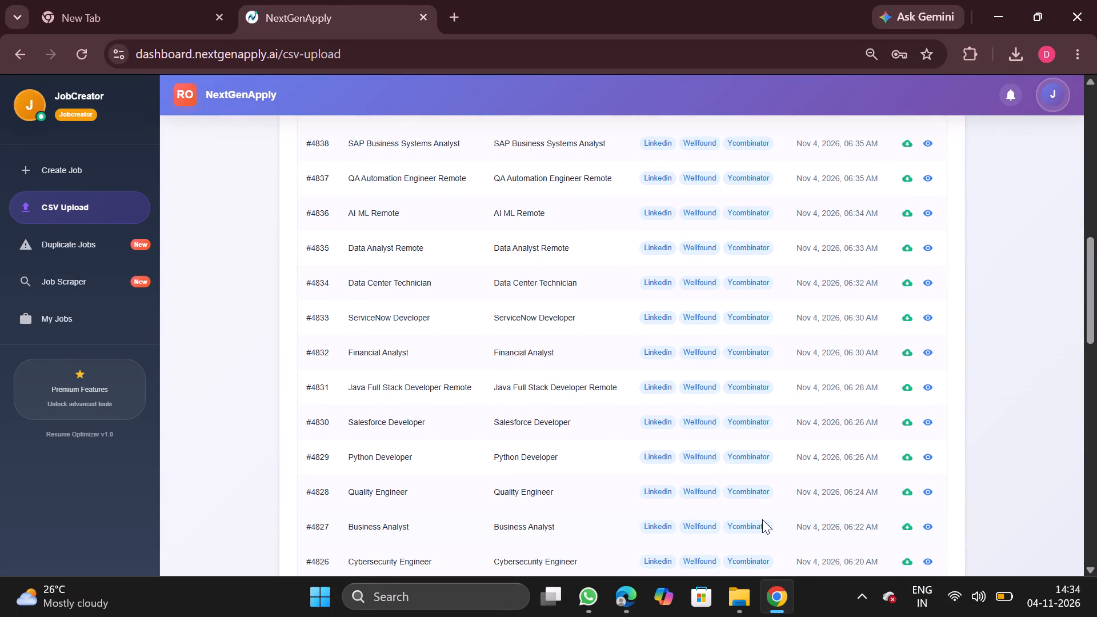
pyautogui.click(906, 451)
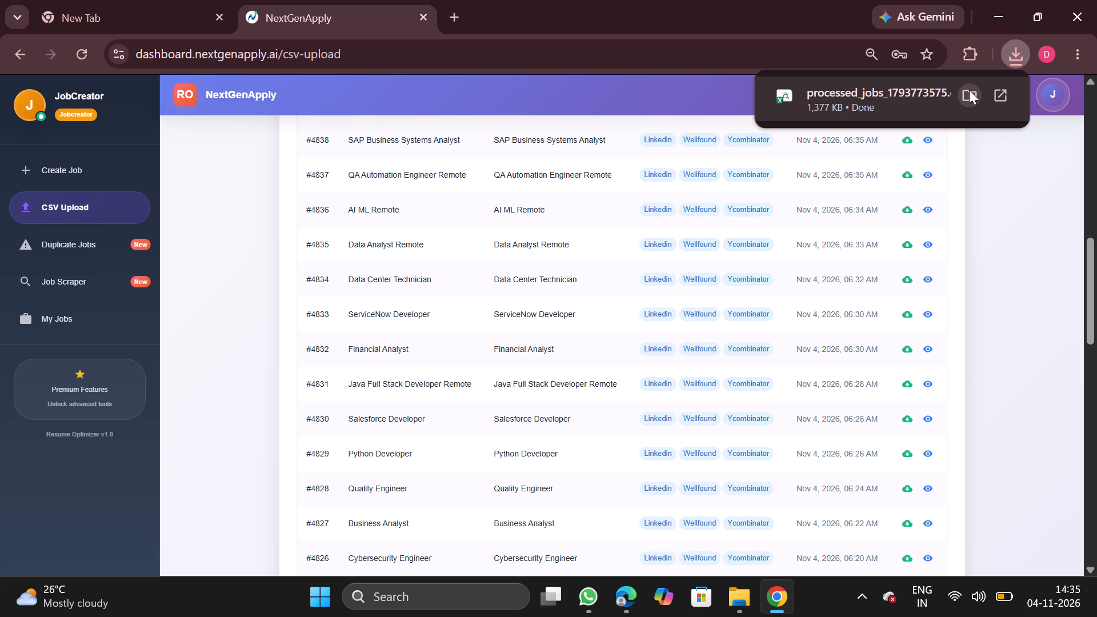
pyautogui.click(868, 86)
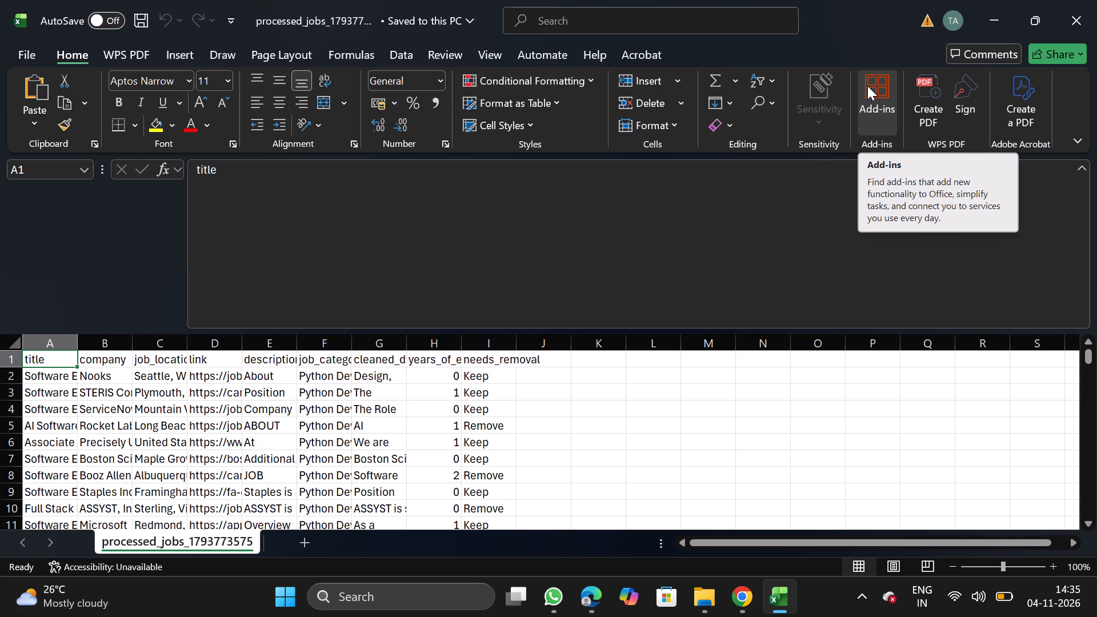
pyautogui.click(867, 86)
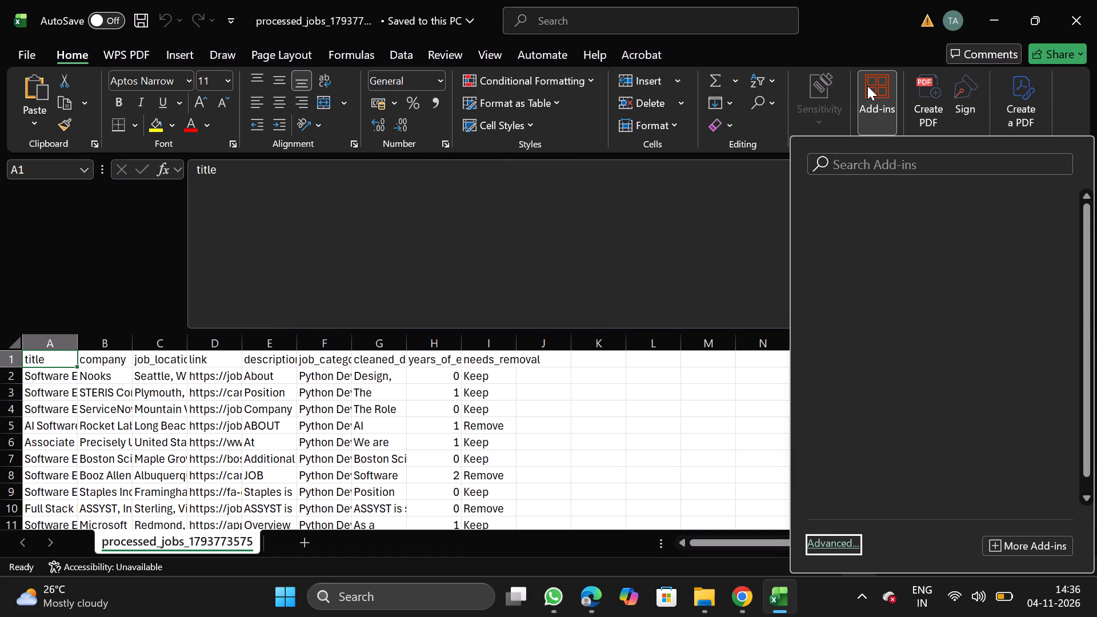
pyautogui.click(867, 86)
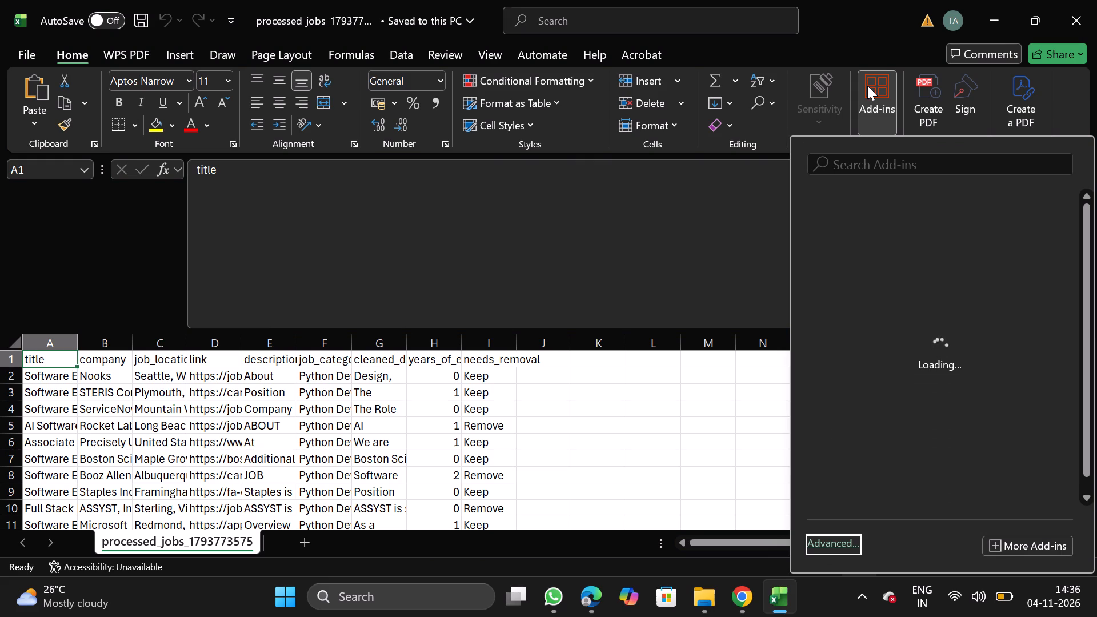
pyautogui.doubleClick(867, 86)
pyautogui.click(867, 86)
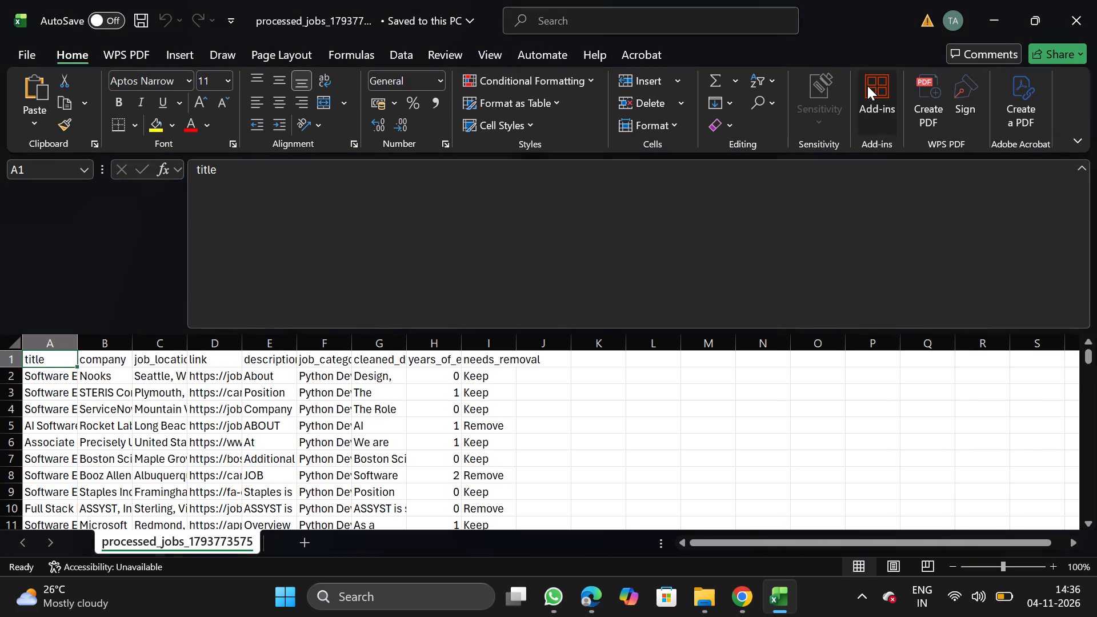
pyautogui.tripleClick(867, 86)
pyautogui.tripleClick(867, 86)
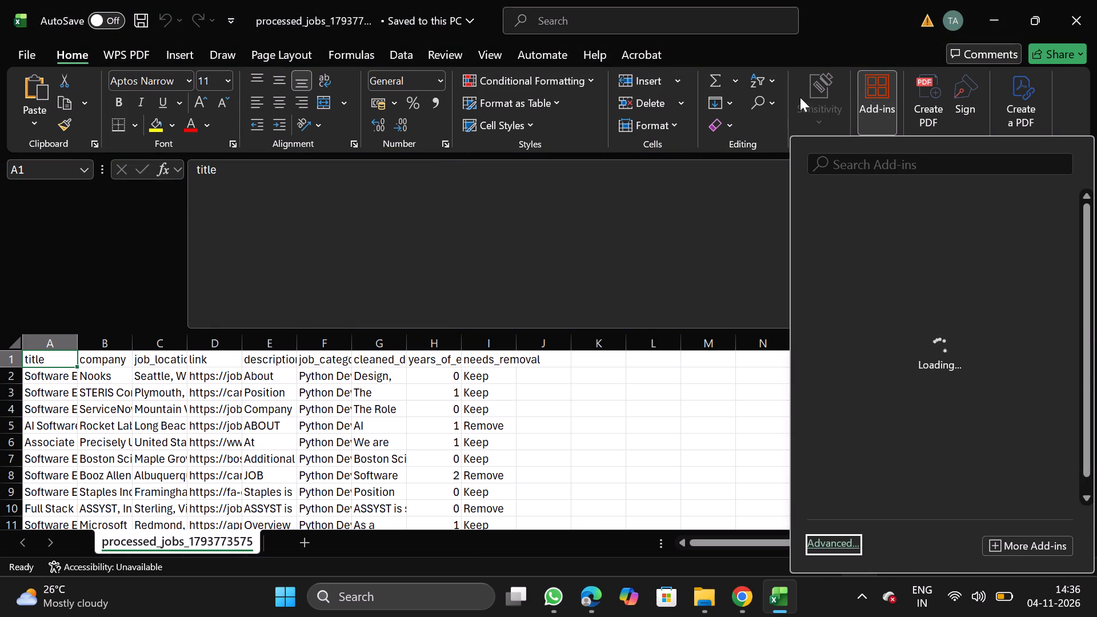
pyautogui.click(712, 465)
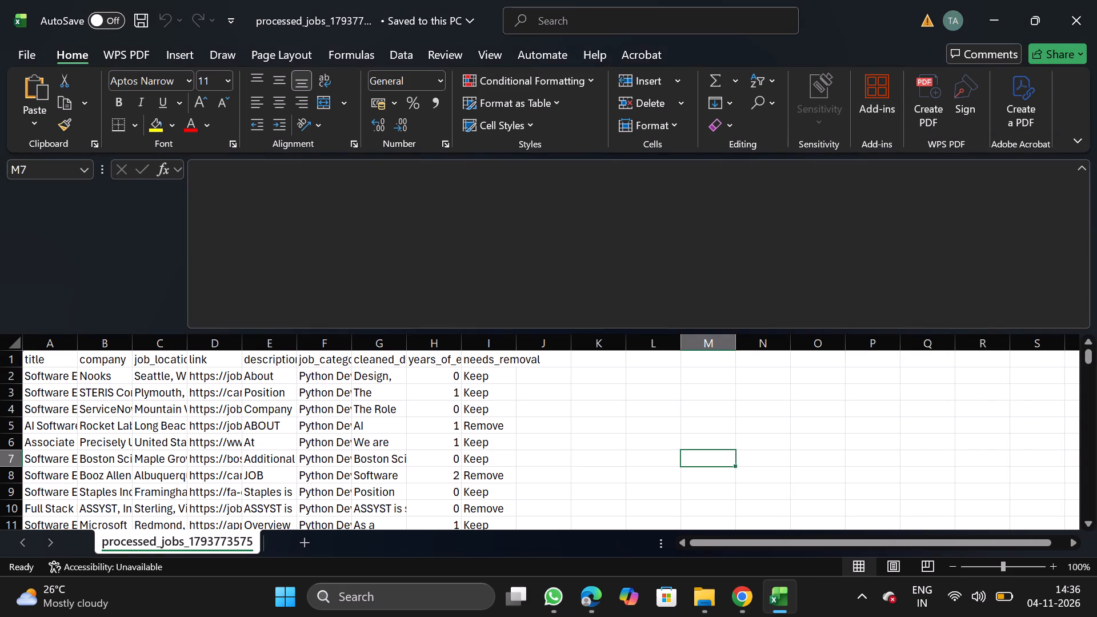
# Remove duplicate rows from the whole job table, comparing only the company column.
pyautogui.click(251, 434)
pyautogui.hotkey('ctrl', 'a')
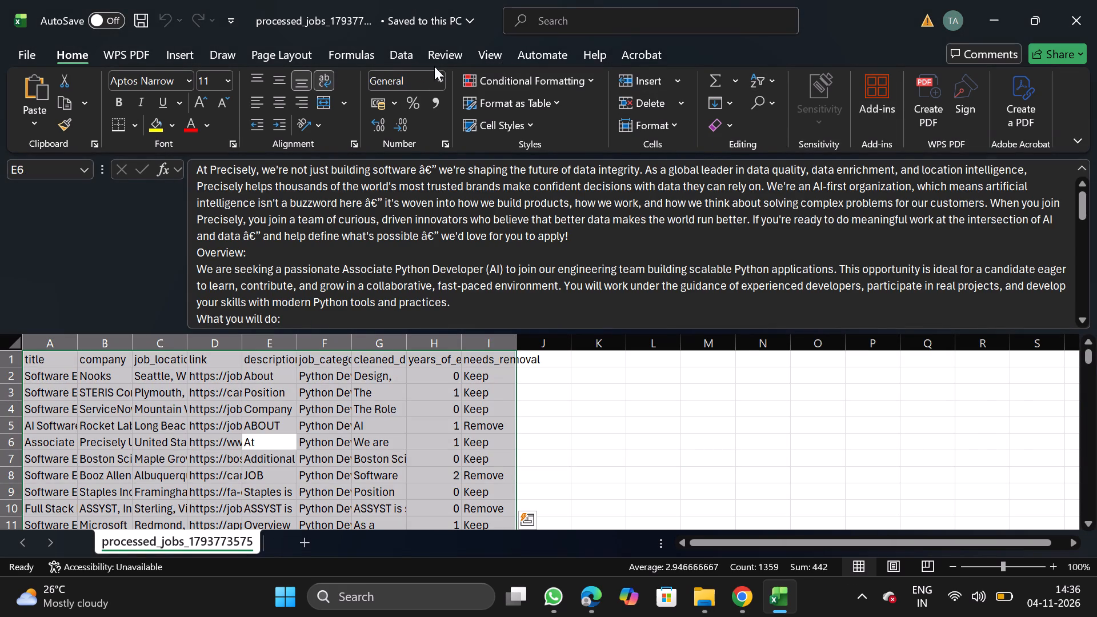
pyautogui.click(417, 53)
pyautogui.click(720, 96)
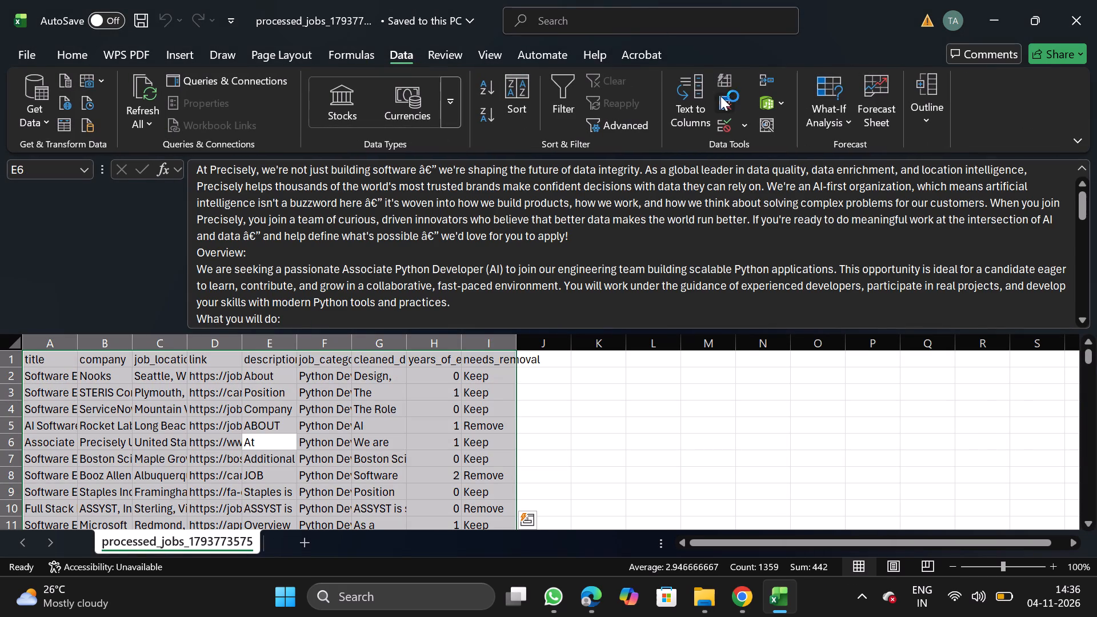
pyautogui.click(242, 255)
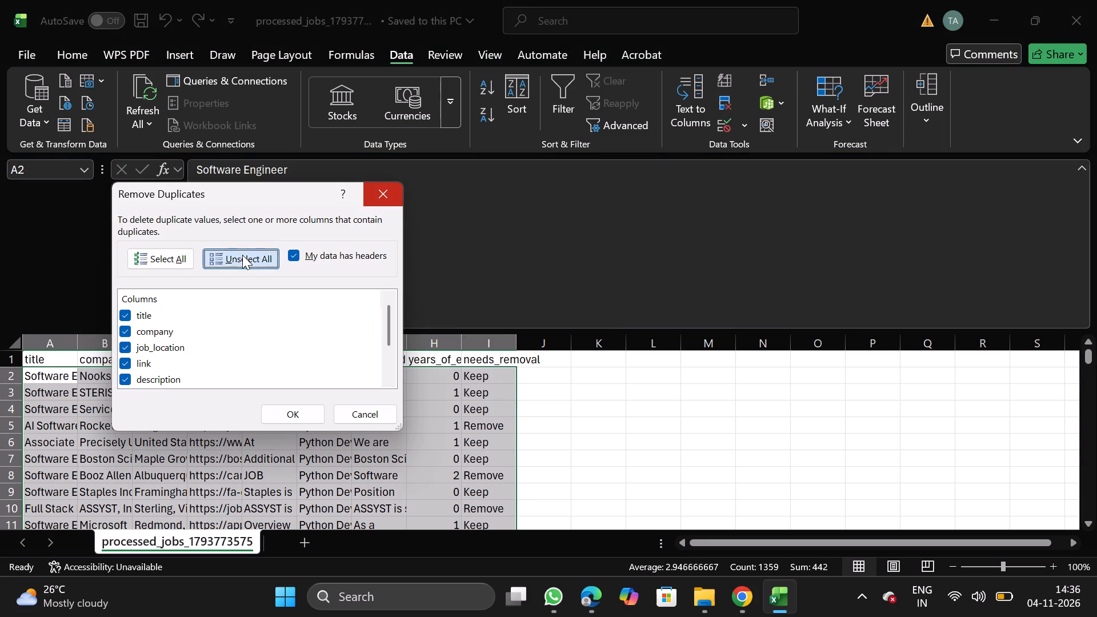
pyautogui.click(130, 330)
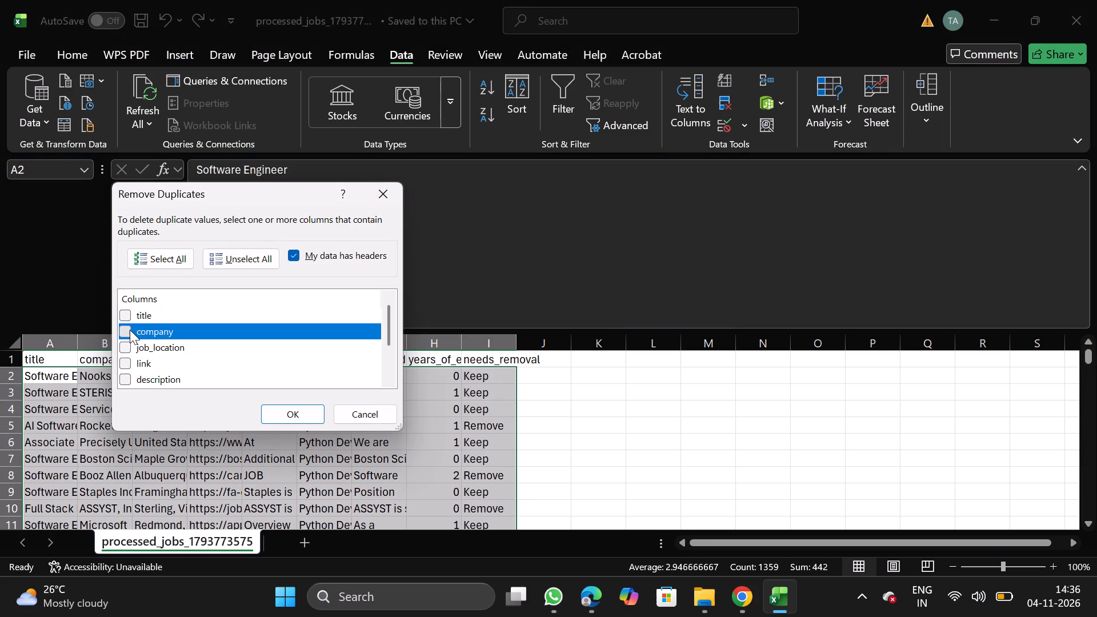
pyautogui.click(297, 419)
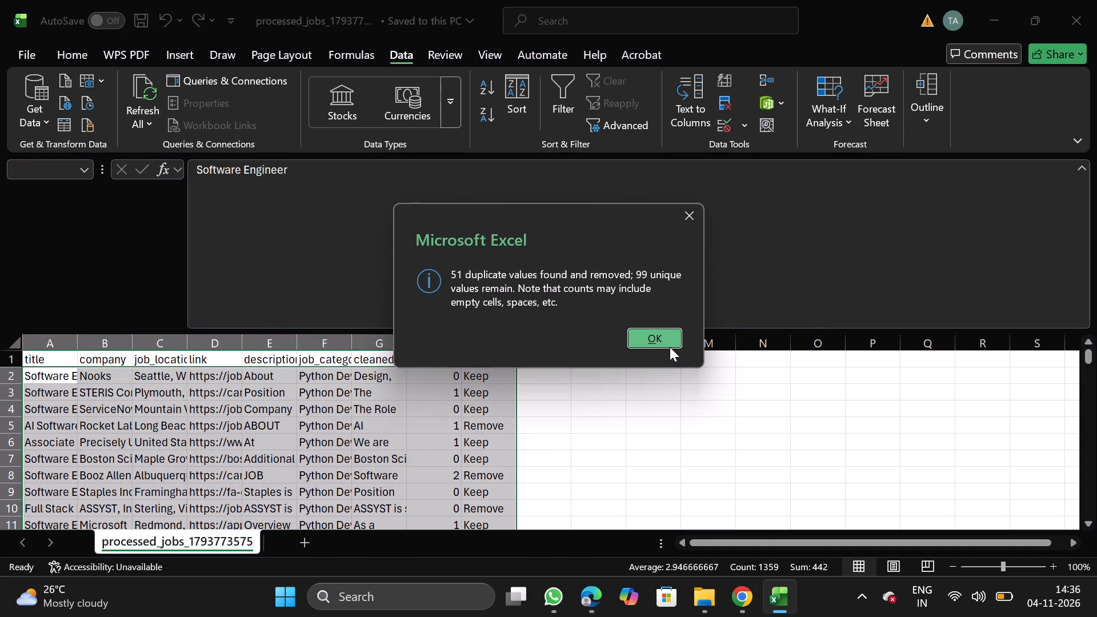
pyautogui.click(667, 344)
# Filter needs_removal to Remove, delete all the matching rows, and turn the filter off.
pyautogui.click(497, 346)
pyautogui.click(485, 355)
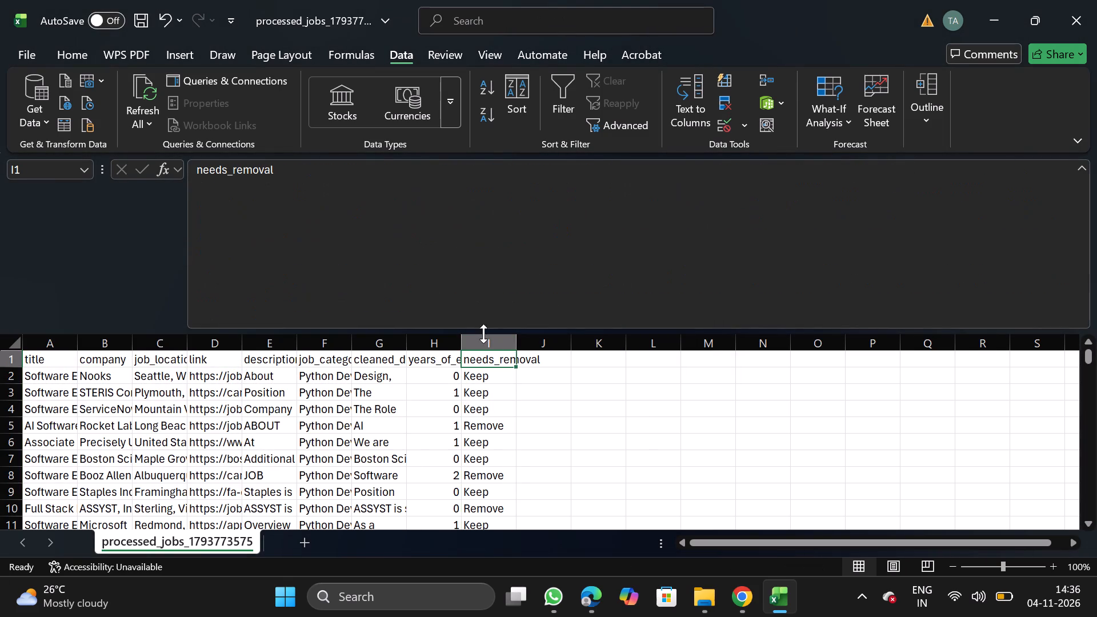
pyautogui.click(555, 93)
pyautogui.click(507, 362)
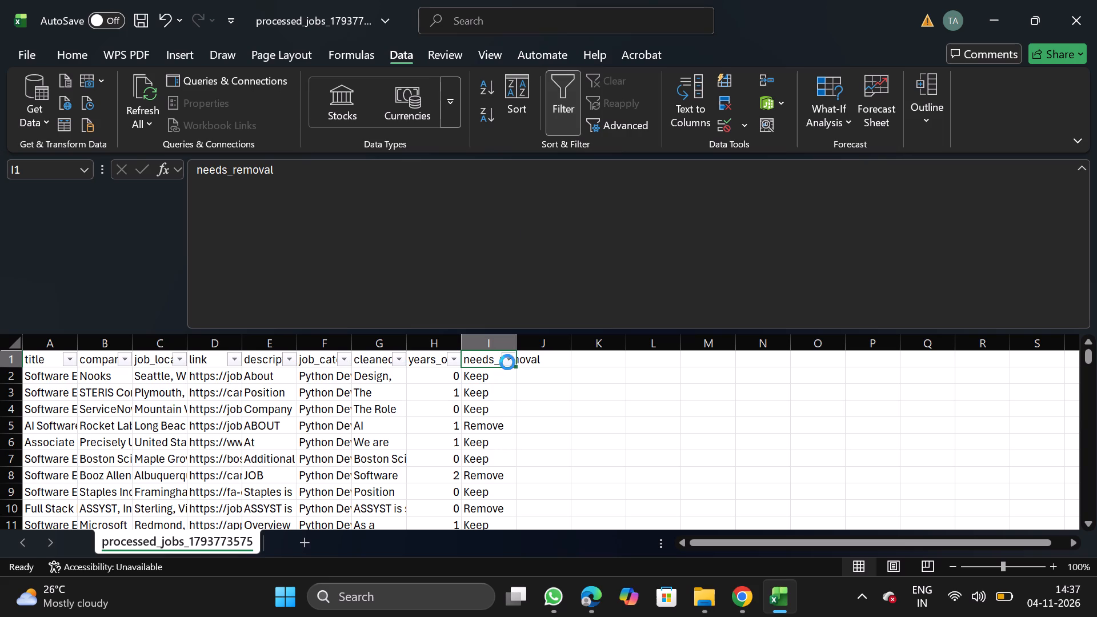
pyautogui.click(327, 408)
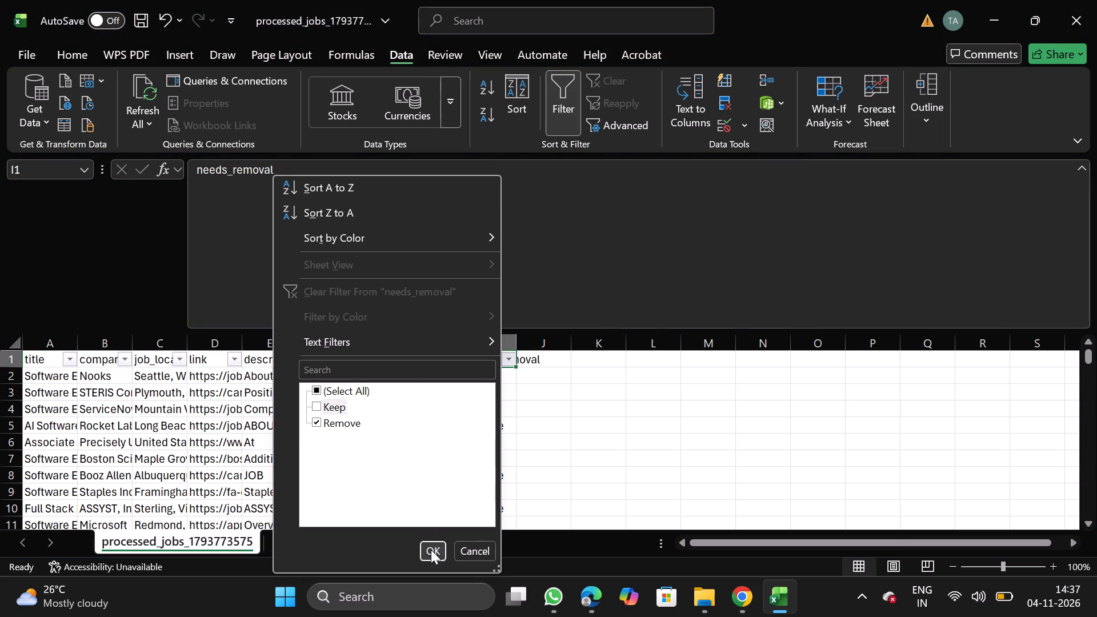
pyautogui.click(431, 550)
pyautogui.click(0, 375)
pyautogui.hotkey('ctrl', 'shift', 'Down')
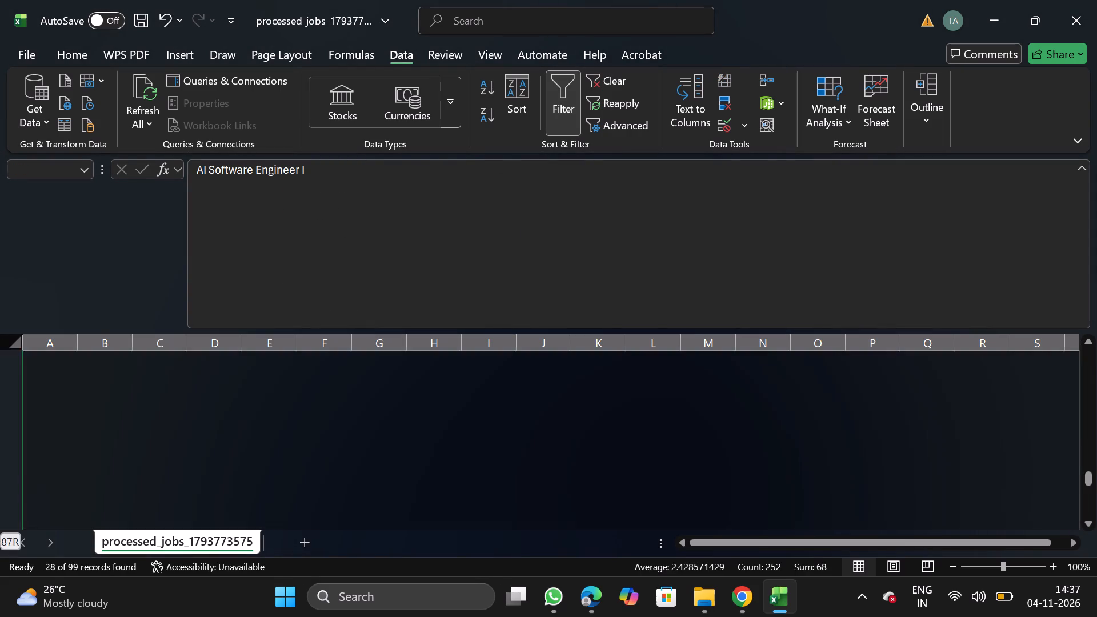
pyautogui.rightClick(78, 404)
pyautogui.click(152, 261)
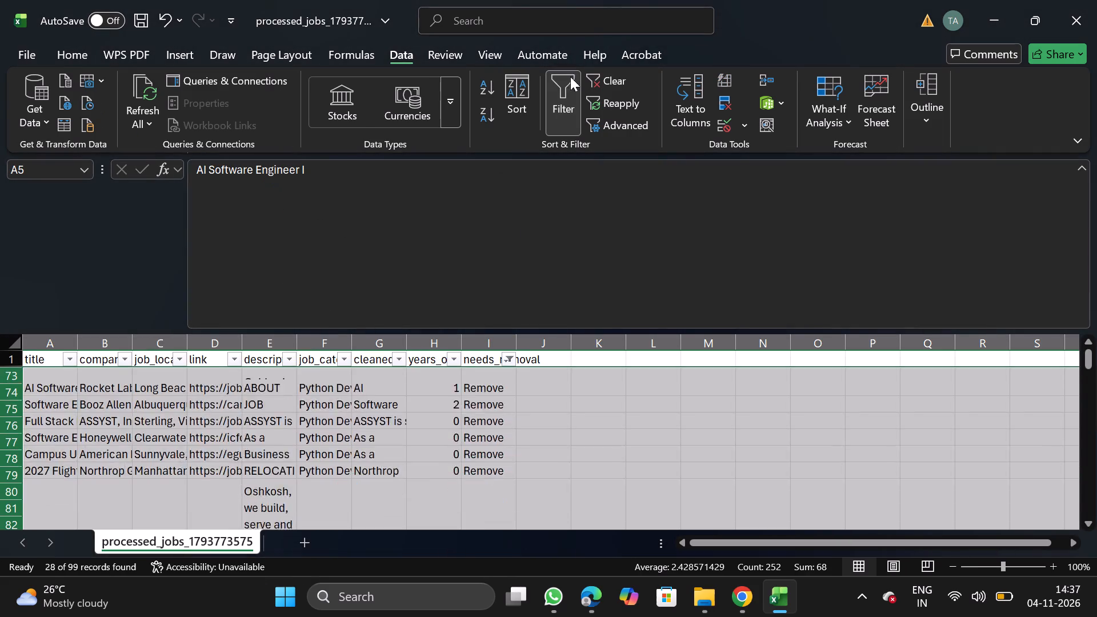
pyautogui.click(563, 96)
# Filter years_of_experience to 8 and 10, delete all the matching rows, and turn the filter off.
pyautogui.click(423, 352)
pyautogui.click(566, 94)
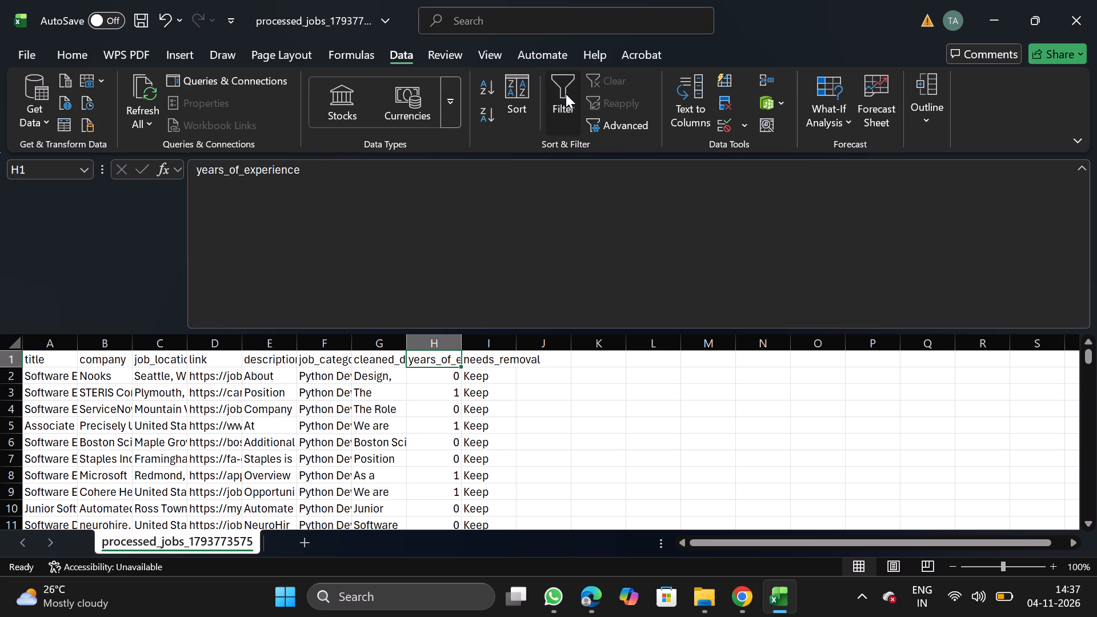
pyautogui.click(451, 366)
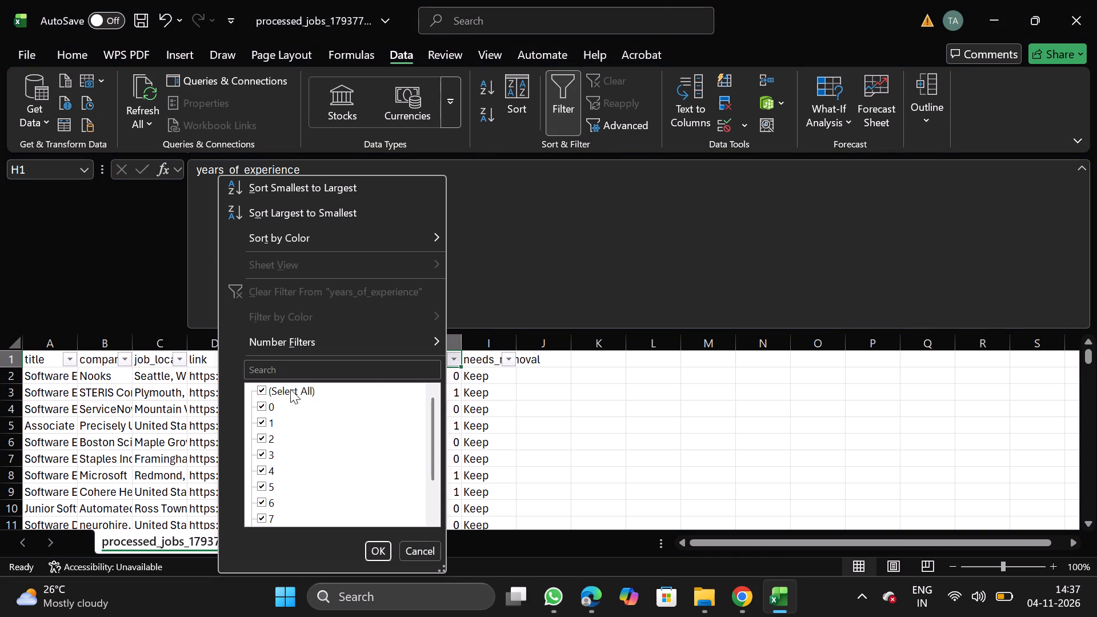
pyautogui.click(290, 389)
pyautogui.scroll(-1, 271, 504)
pyautogui.click(264, 490)
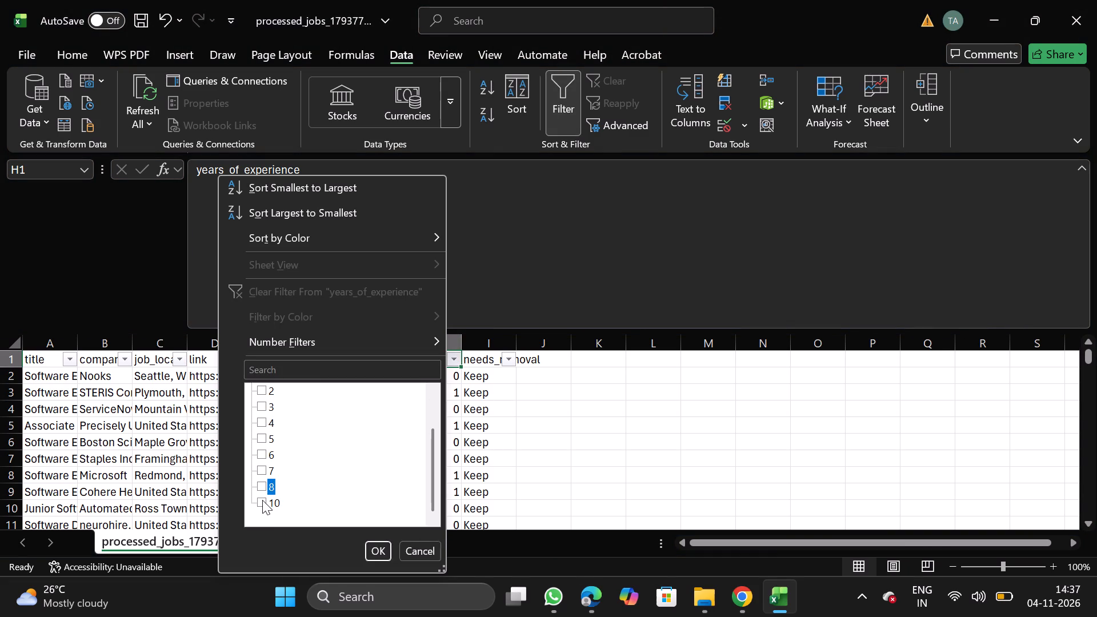
pyautogui.click(262, 500)
pyautogui.click(385, 547)
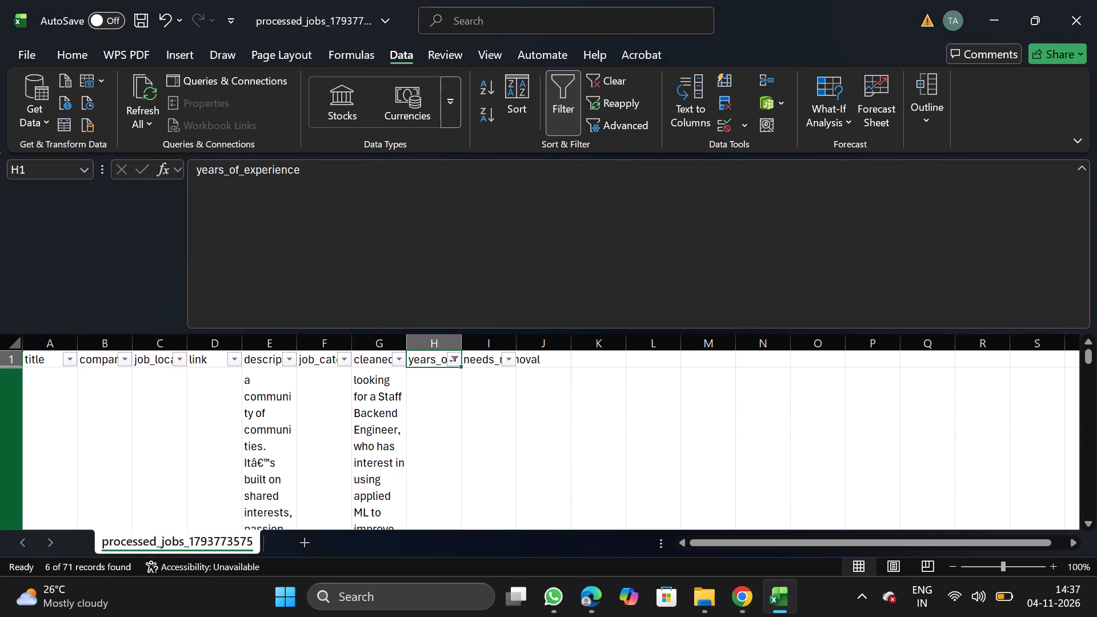
pyautogui.click(0, 391)
pyautogui.hotkey('ctrl', 'shift', 'Down')
pyautogui.rightClick(148, 464)
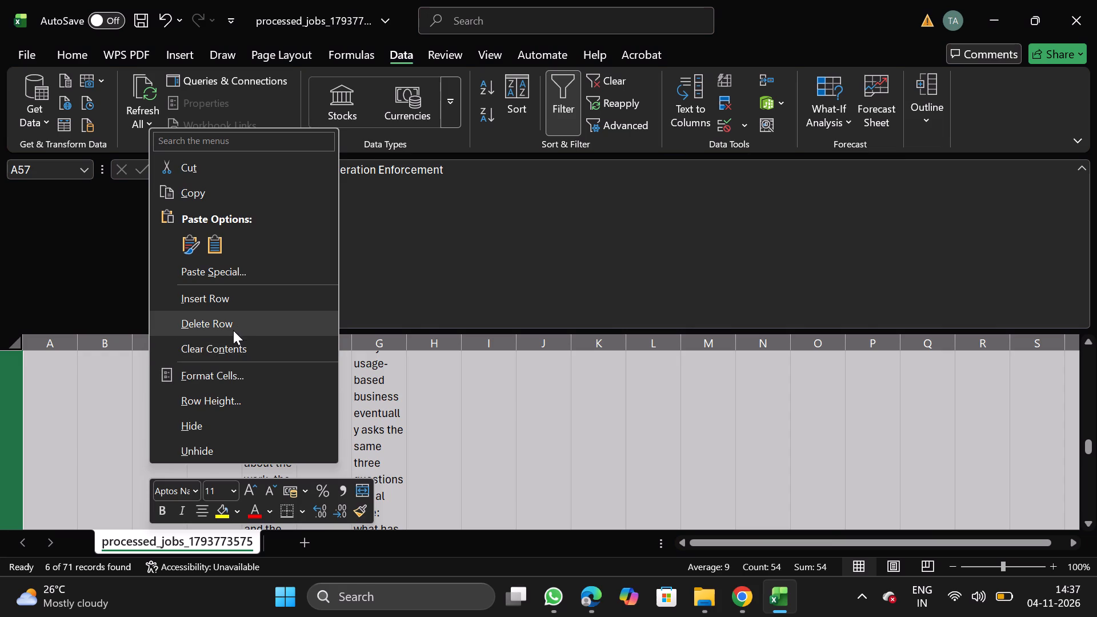
pyautogui.click(238, 326)
pyautogui.click(560, 99)
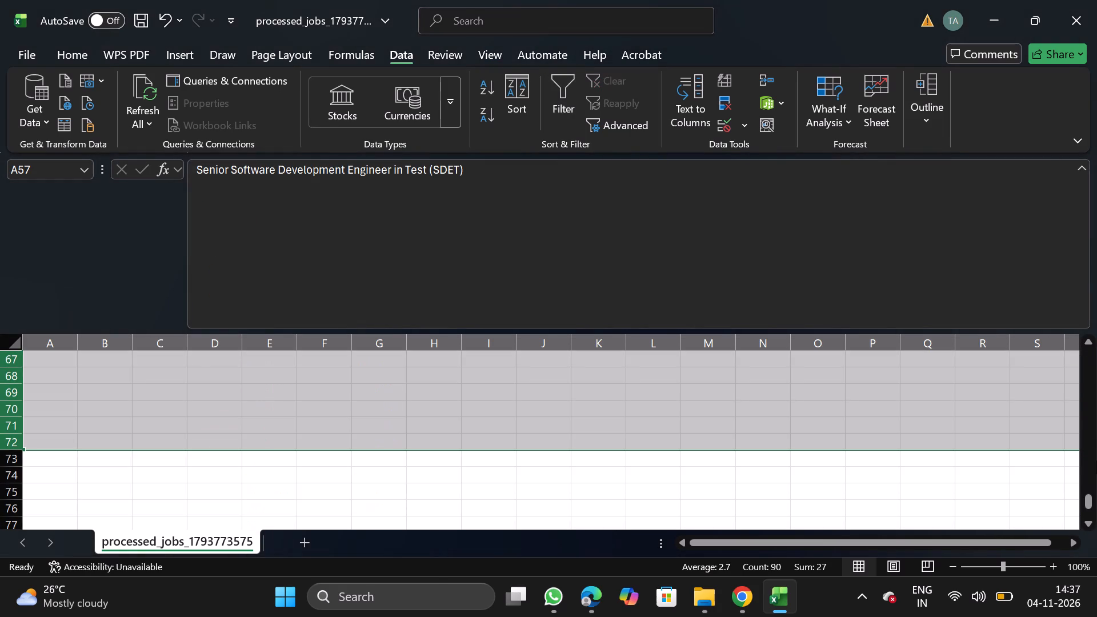
# Delete the needs_removal column.
pyautogui.moveTo(1086, 499); pyautogui.dragTo(1088, 226)
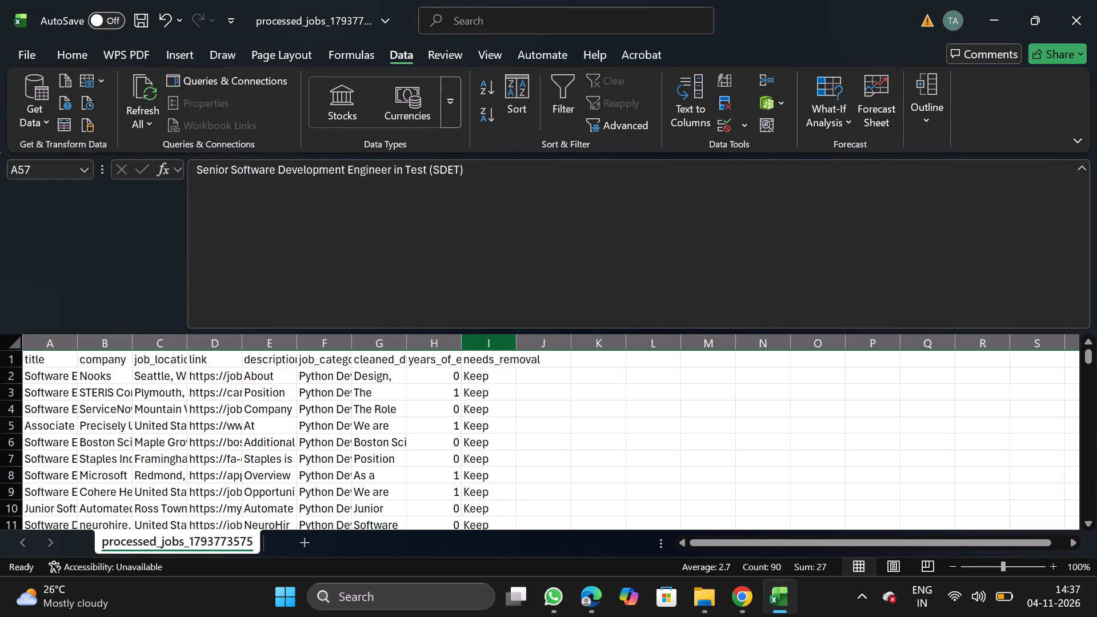
pyautogui.click(495, 342)
pyautogui.rightClick(489, 392)
pyautogui.click(560, 241)
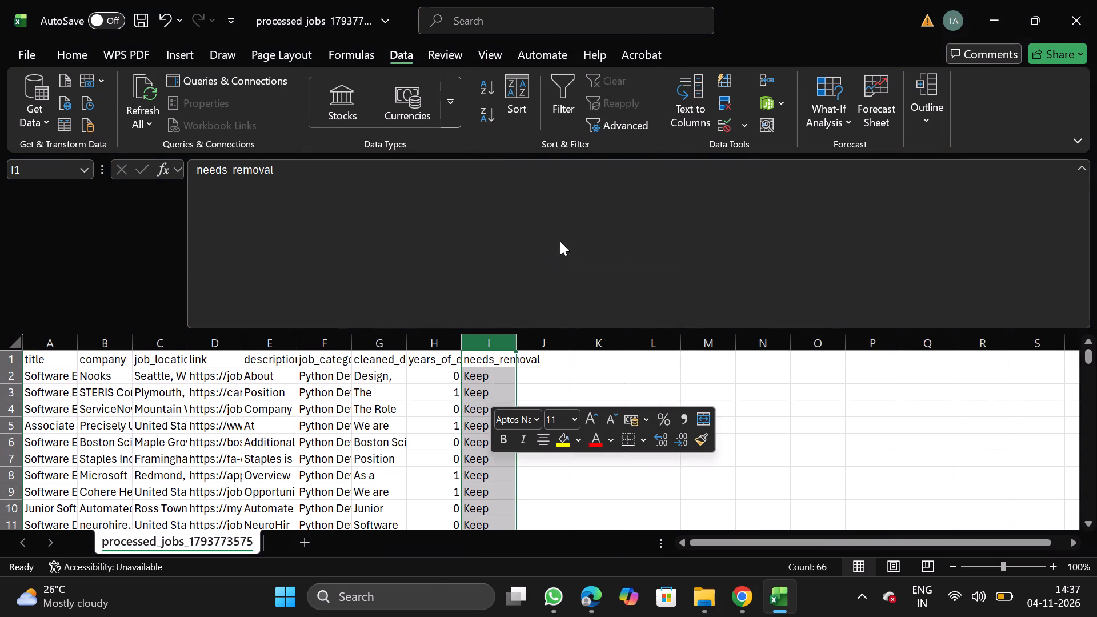
# Move the job_category column in front of the title column so it becomes column A.
pyautogui.click(335, 343)
pyautogui.hotkey('ctrl', 'x')
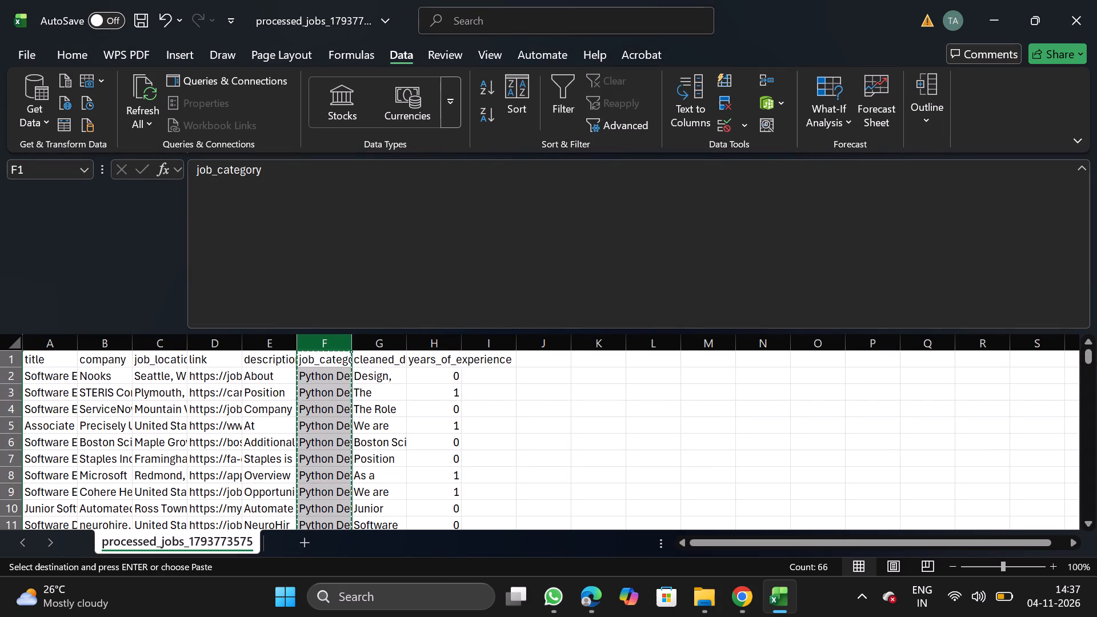
pyautogui.click(67, 349)
pyautogui.rightClick(49, 421)
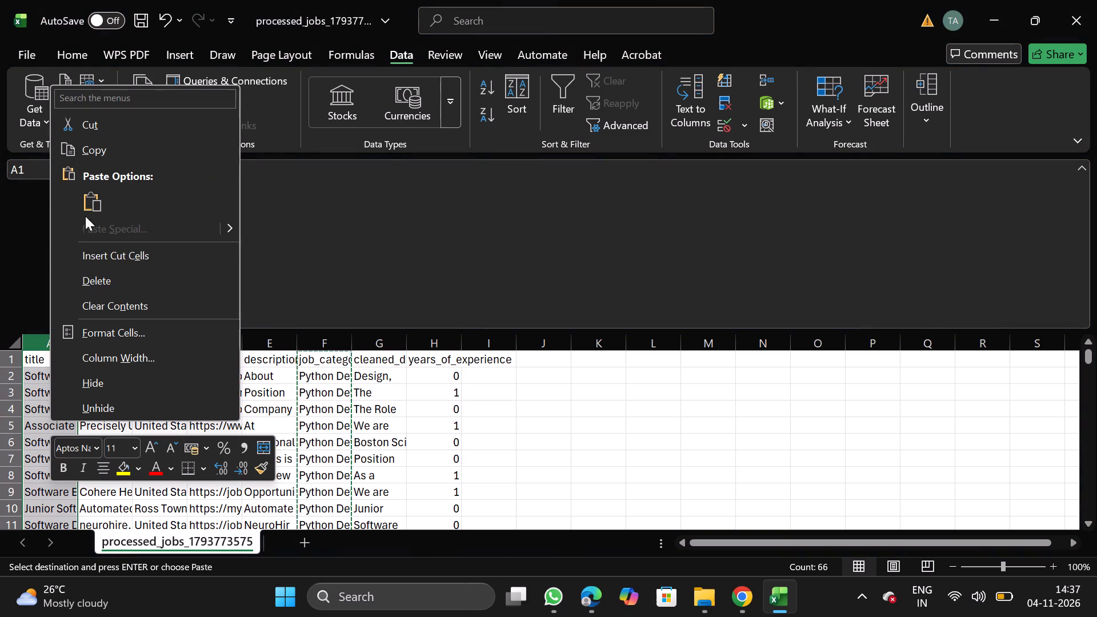
pyautogui.click(116, 254)
# Turn off text wrapping for the description and cleaned description columns, F and G.
pyautogui.click(343, 342)
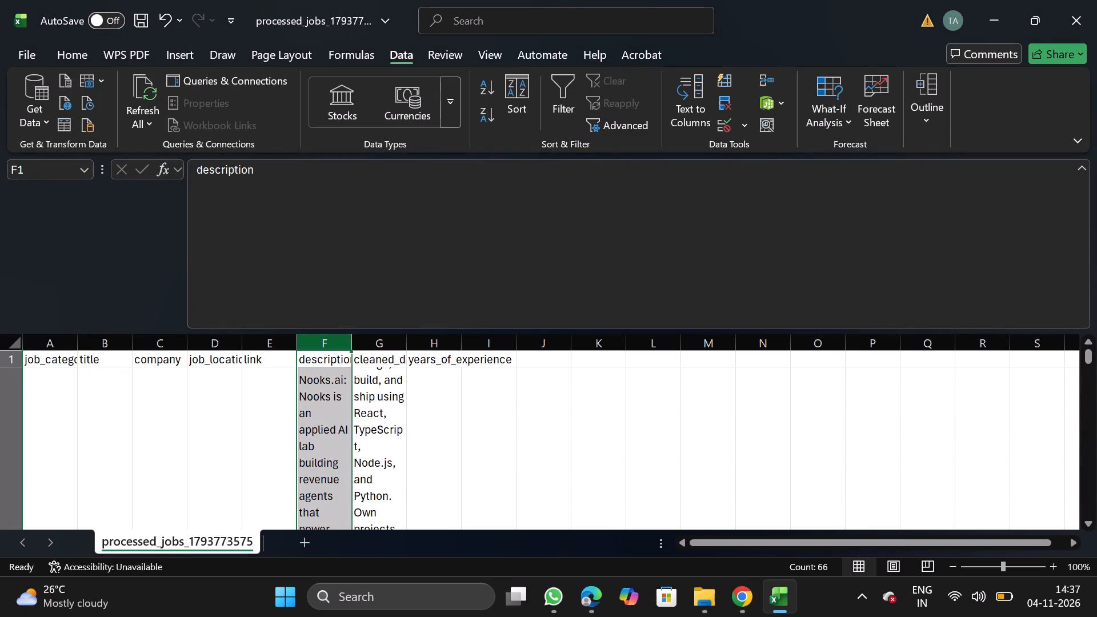
pyautogui.hotkey('shift', 'Right')
pyautogui.click(77, 62)
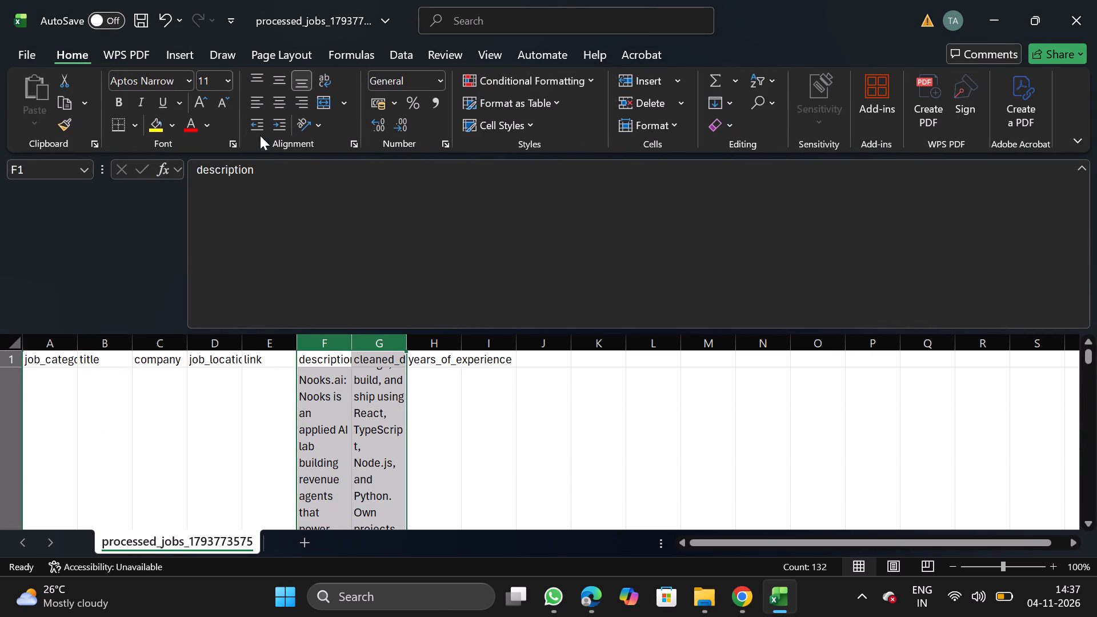
pyautogui.click(358, 142)
pyautogui.doubleClick(88, 278)
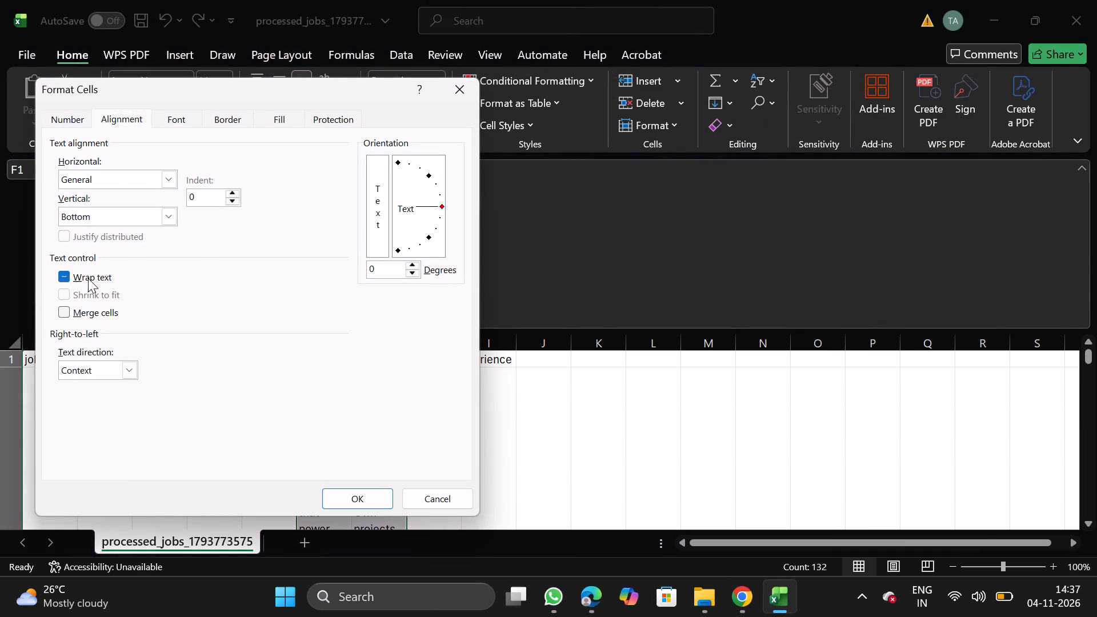
pyautogui.click(372, 503)
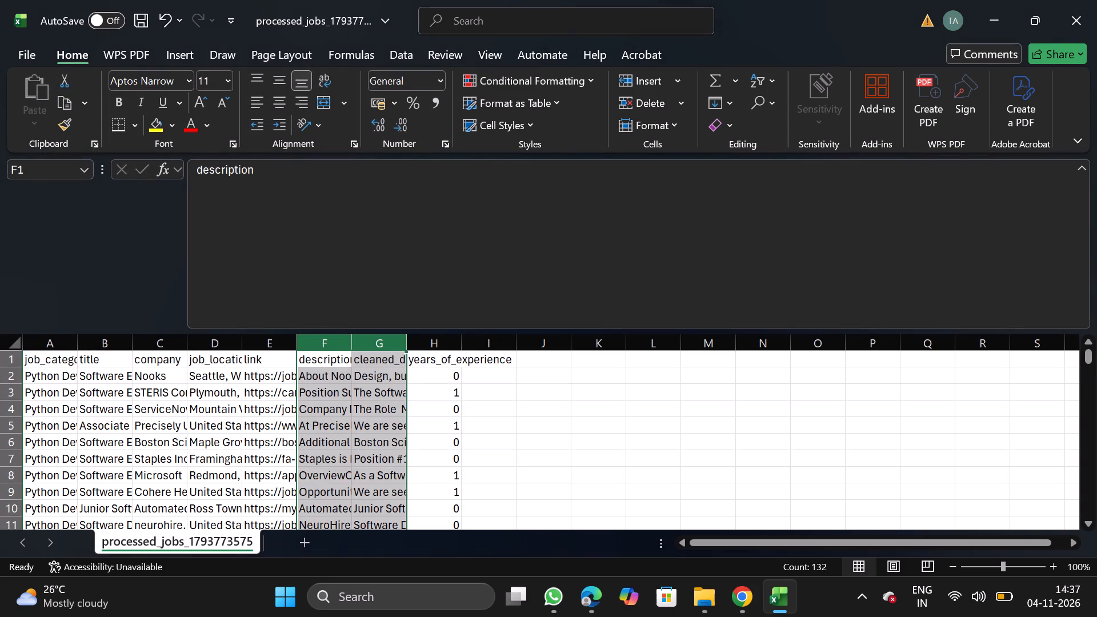
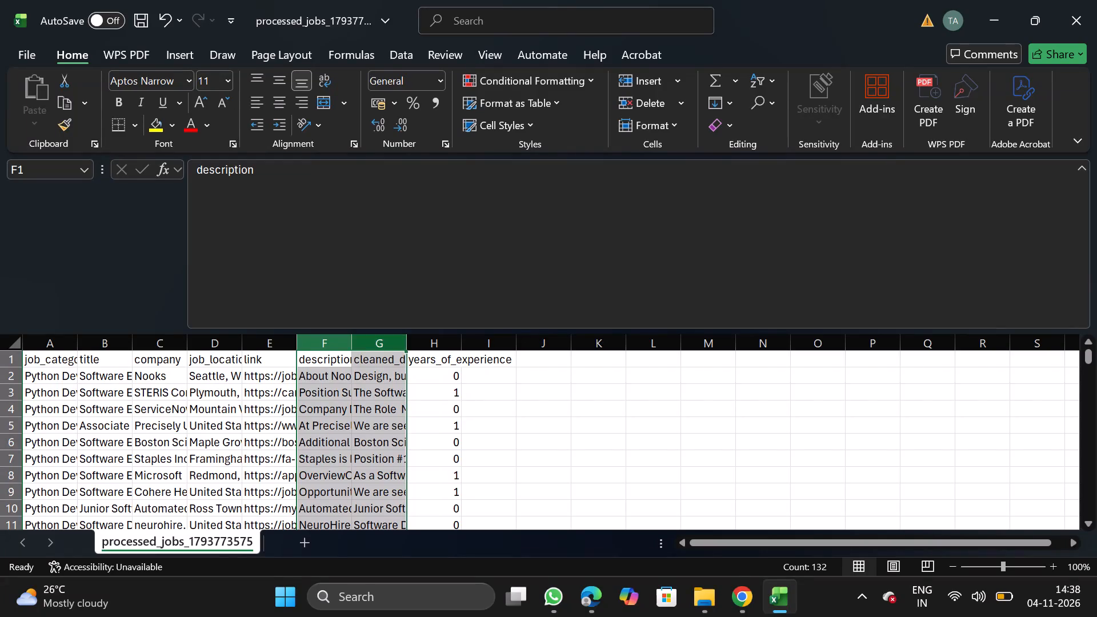
# Move the link column to the end of the table, after years_of_experience, so it becomes column H.
pyautogui.click(259, 340)
pyautogui.hotkey('ctrl', 'x')
pyautogui.click(495, 336)
pyautogui.rightClick(495, 419)
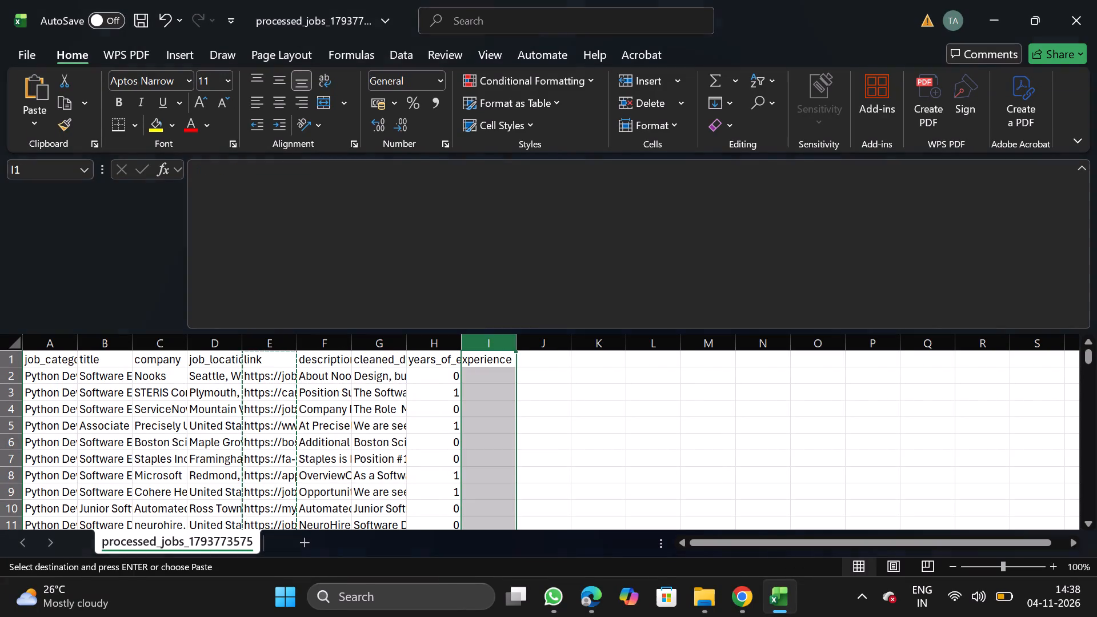
pyautogui.click(573, 245)
# Move the years_of_experience column in front of the description column so it becomes column E.
pyautogui.click(382, 347)
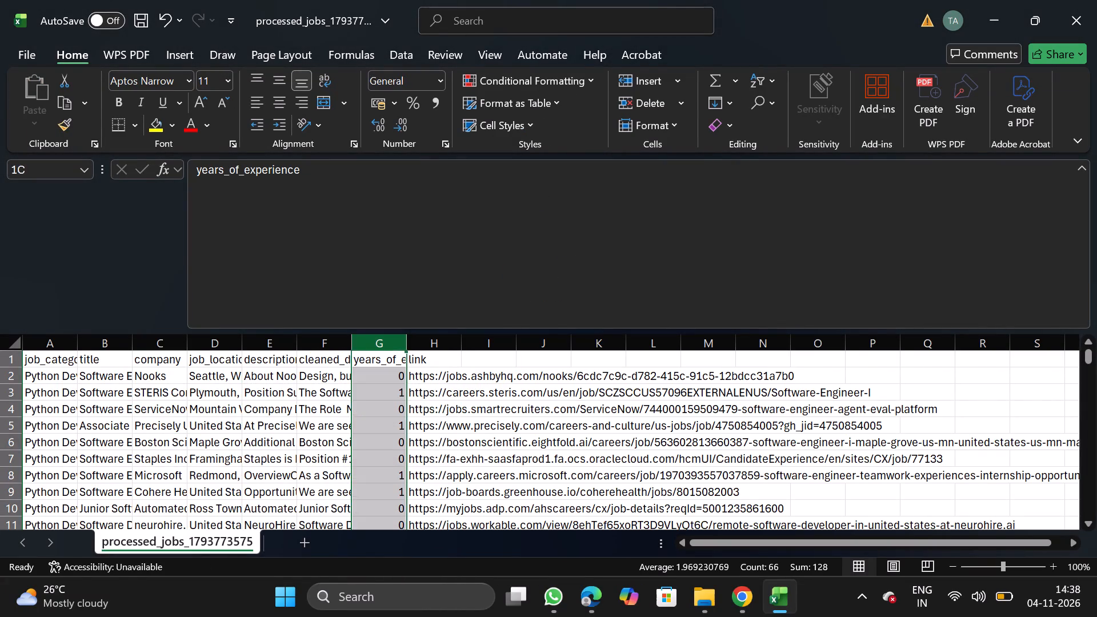
pyautogui.hotkey('ctrl', 'x')
pyautogui.click(283, 347)
pyautogui.rightClick(263, 430)
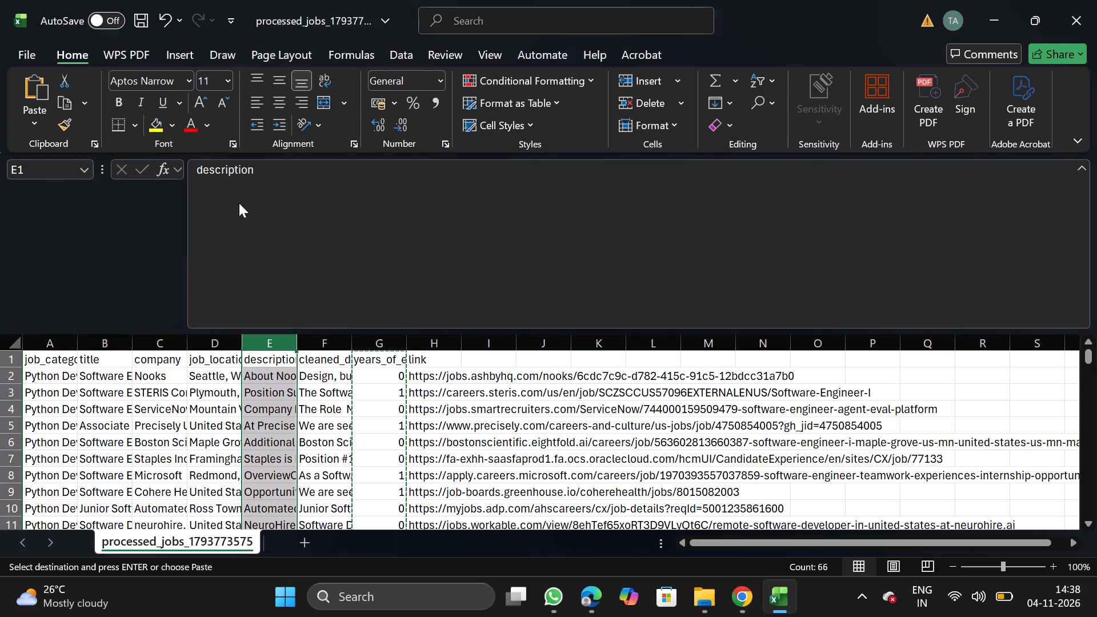
pyautogui.click(319, 266)
# Rename the cleaned_description header in G1 as description, reusing the header text copied from F1.
pyautogui.click(320, 356)
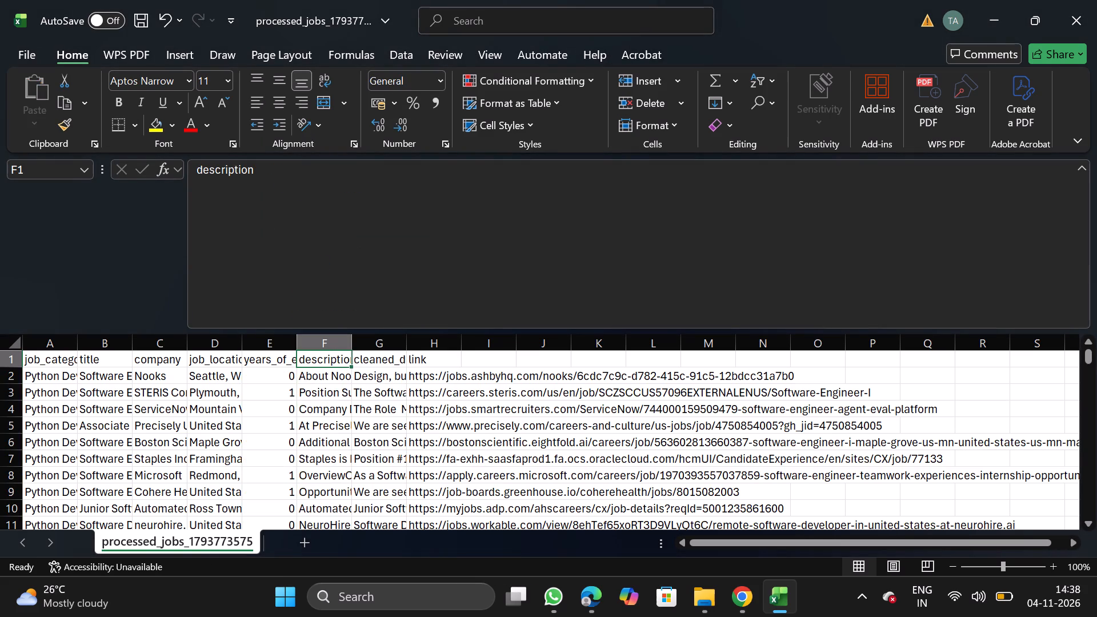
pyautogui.moveTo(195, 171); pyautogui.dragTo(283, 170)
pyautogui.hotkey('ctrl', 'c')
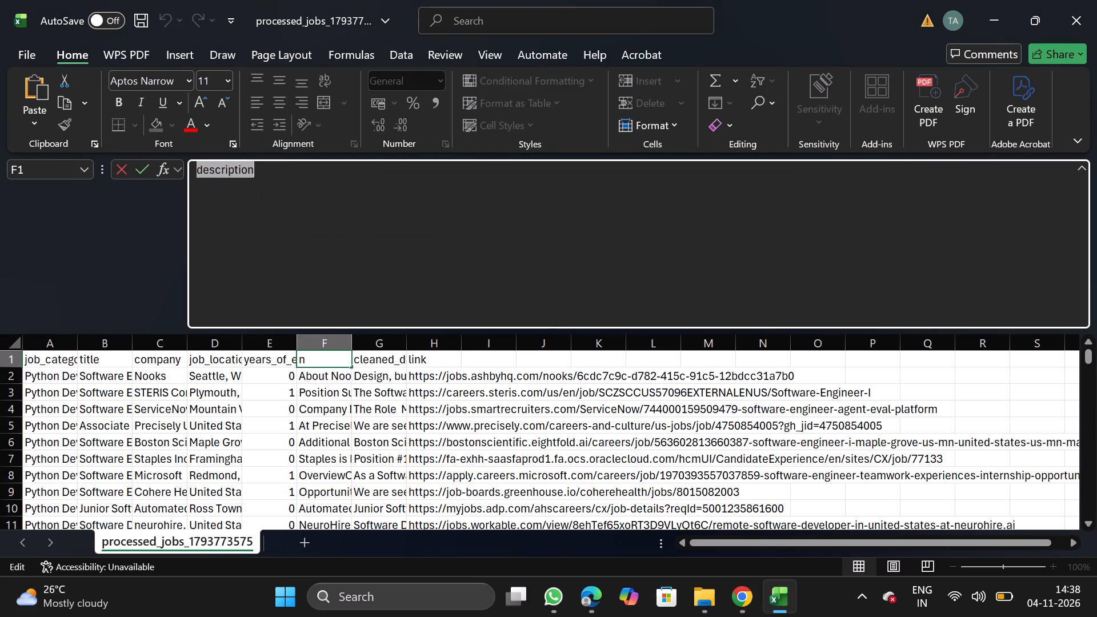
pyautogui.doubleClick(381, 358)
pyautogui.click(490, 254)
pyautogui.press('BackSpace')
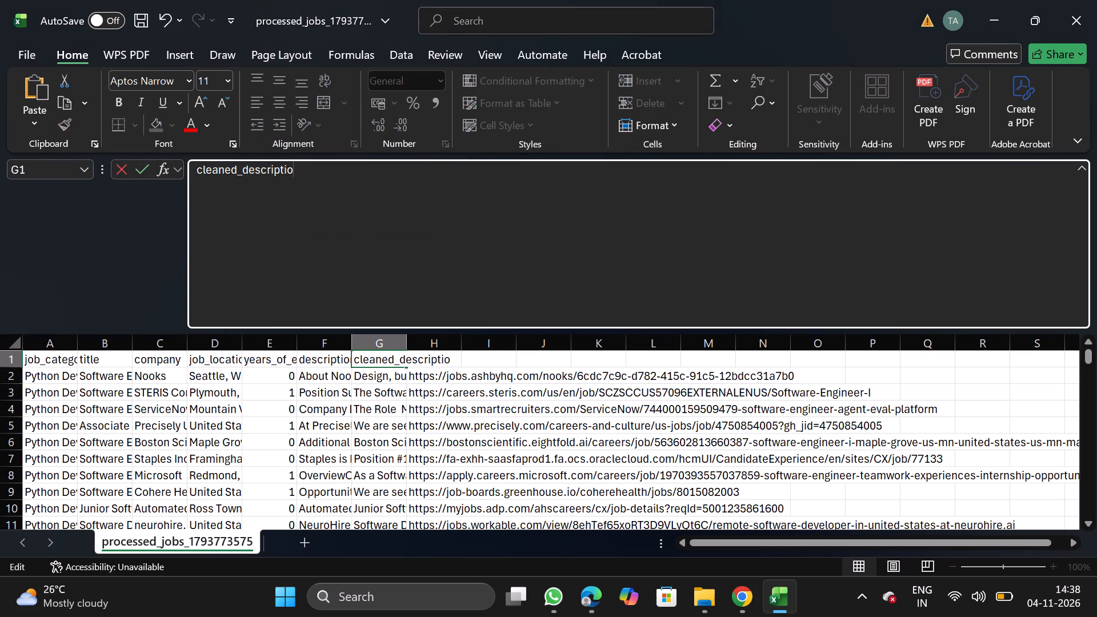
pyautogui.press('BackSpace')
pyautogui.press('BackSpace')
pyautogui.press('BackSpace')
pyautogui.press('BackSpace')
pyautogui.press('BackSpace')
pyautogui.press('BackSpace')
pyautogui.press('BackSpace')
pyautogui.press('BackSpace')
pyautogui.press('BackSpace')
pyautogui.press('BackSpace')
pyautogui.press('BackSpace')
pyautogui.press('BackSpace')
pyautogui.press('BackSpace')
pyautogui.press('BackSpace')
pyautogui.press('BackSpace')
pyautogui.press('BackSpace')
pyautogui.press('BackSpace')
pyautogui.press('BackSpace')
pyautogui.press('BackSpace')
pyautogui.press('BackSpace')
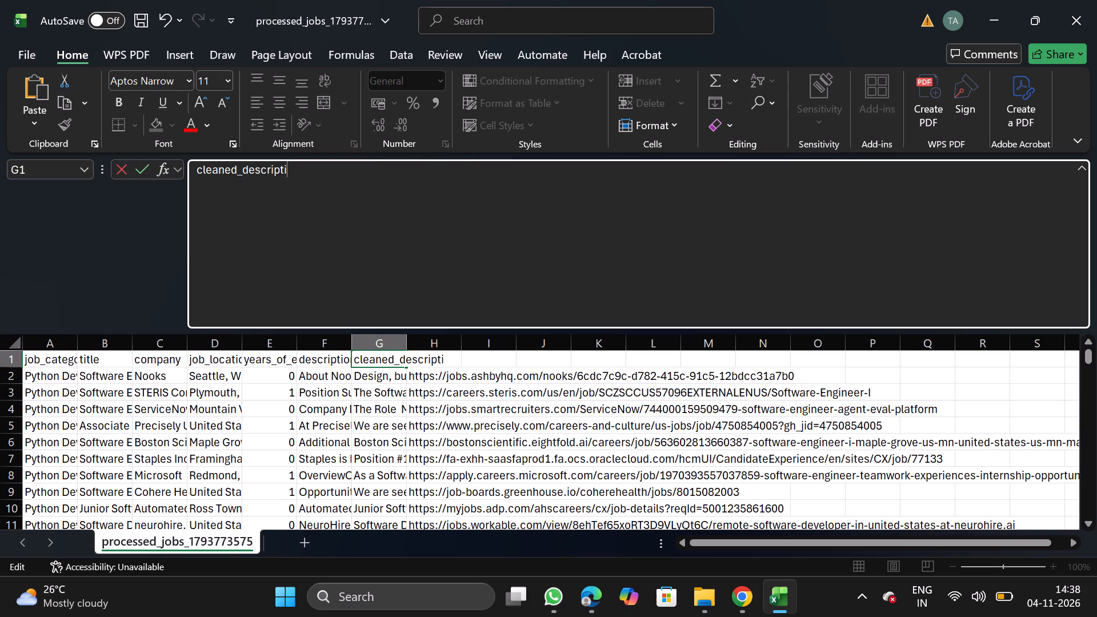
pyautogui.hotkey('ctrl', 'v')
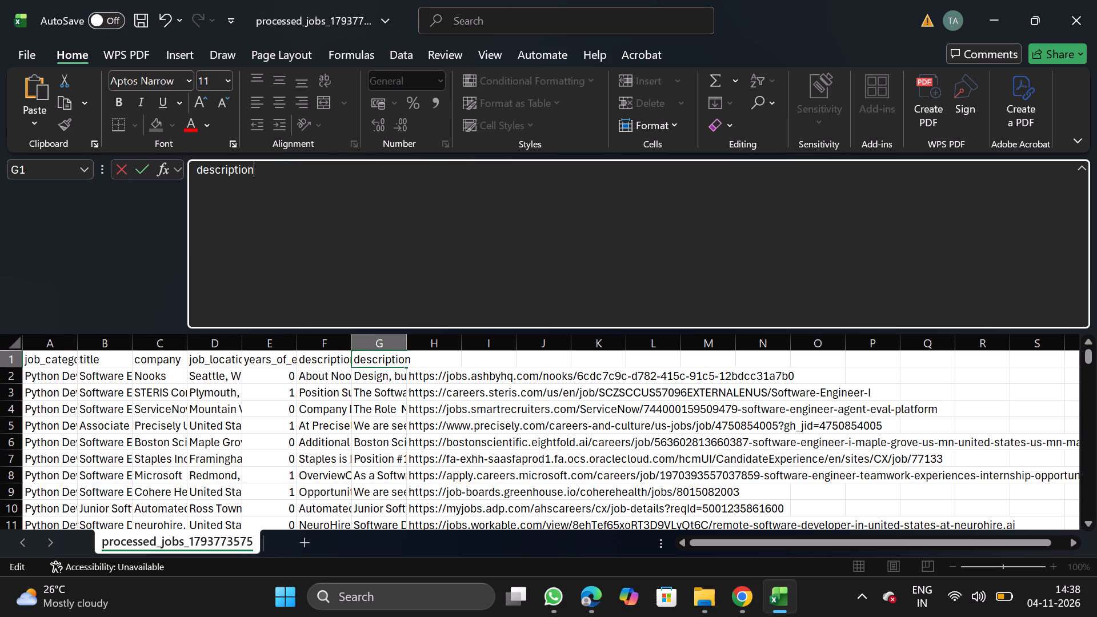
pyautogui.click(345, 421)
# Replace the F1 header with original_description, copied from the bulk CSV upload format requirements on the NextGenApply page in Chrome.
pyautogui.click(326, 348)
pyautogui.click(394, 269)
pyautogui.press('BackSpace')
pyautogui.press('BackSpace')
pyautogui.press('BackSpace')
pyautogui.press('BackSpace')
pyautogui.press('BackSpace')
pyautogui.press('BackSpace')
pyautogui.press('BackSpace')
pyautogui.press('BackSpace')
pyautogui.press('BackSpace')
pyautogui.press('BackSpace')
pyautogui.press('BackSpace')
pyautogui.press('BackSpace')
pyautogui.press('BackSpace')
pyautogui.press('BackSpace')
pyautogui.press('BackSpace')
pyautogui.press('BackSpace')
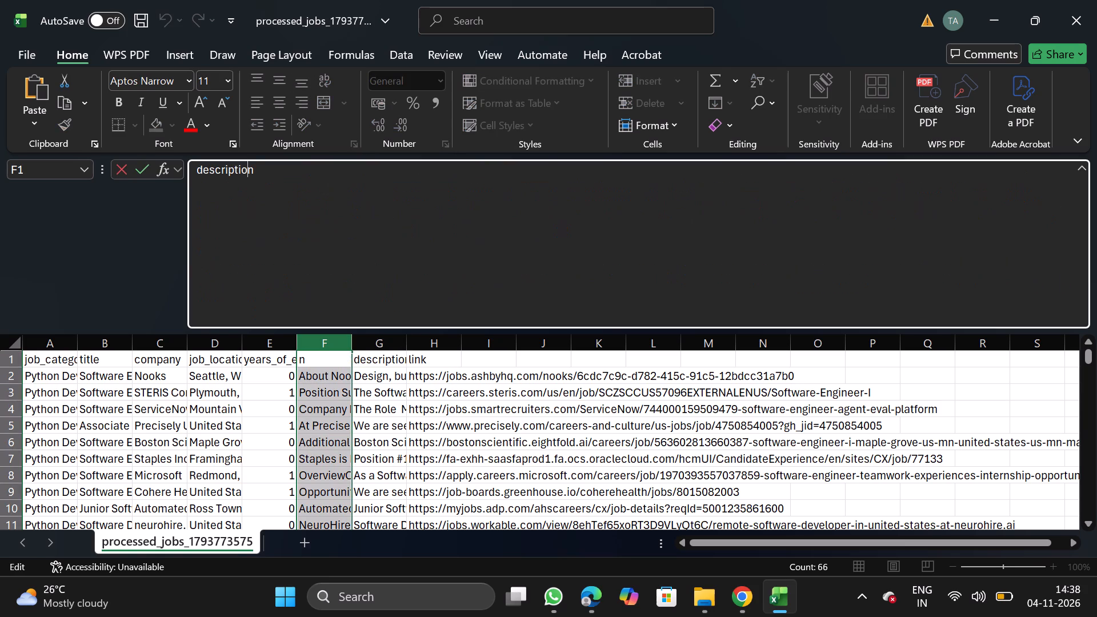
pyautogui.click(733, 592)
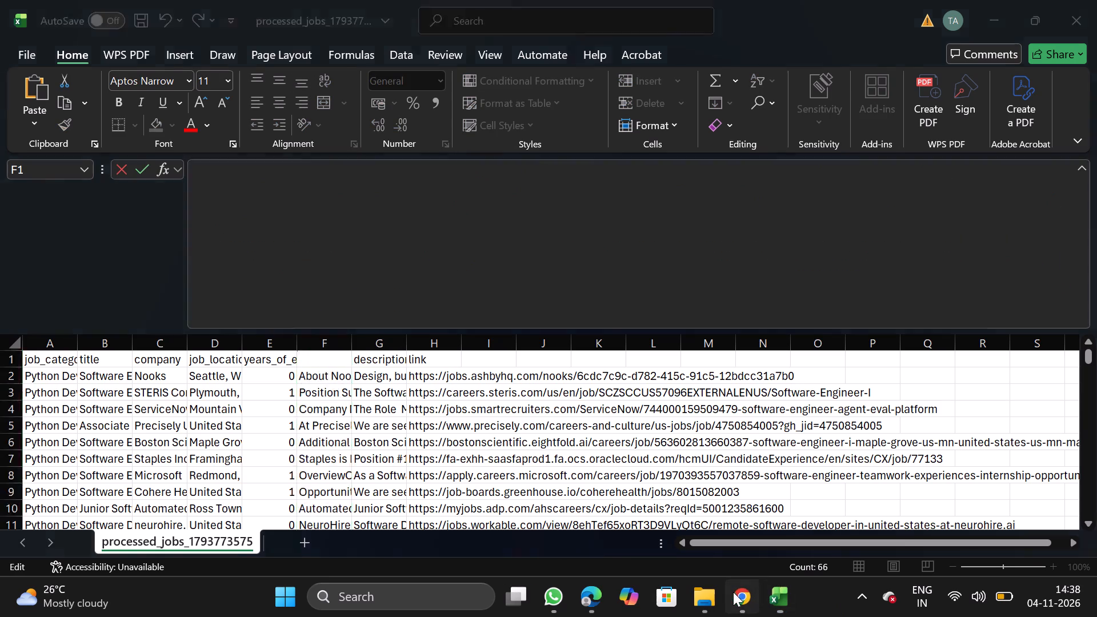
pyautogui.click(116, 169)
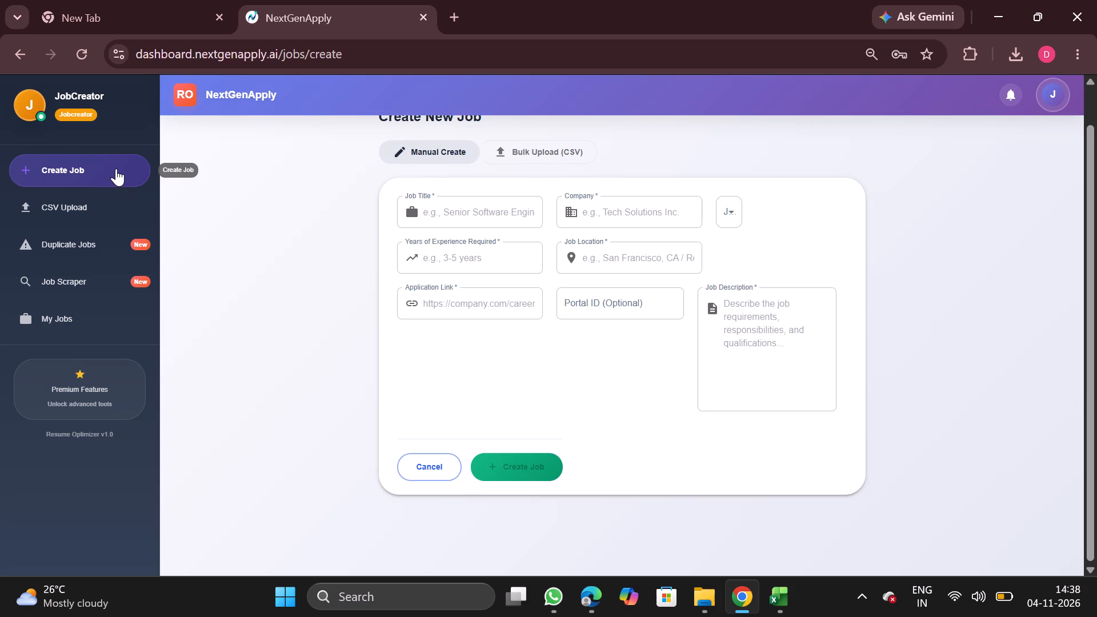
pyautogui.click(562, 155)
pyautogui.doubleClick(606, 288)
pyautogui.hotkey('ctrl', 'c')
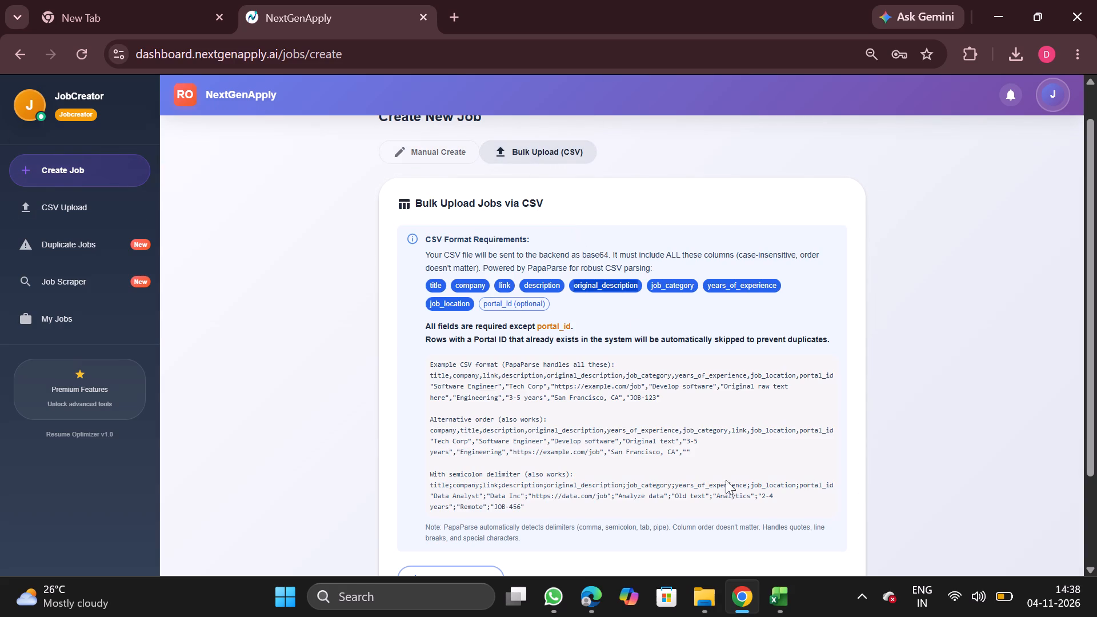
pyautogui.click(778, 611)
pyautogui.hotkey('ctrl', 'v')
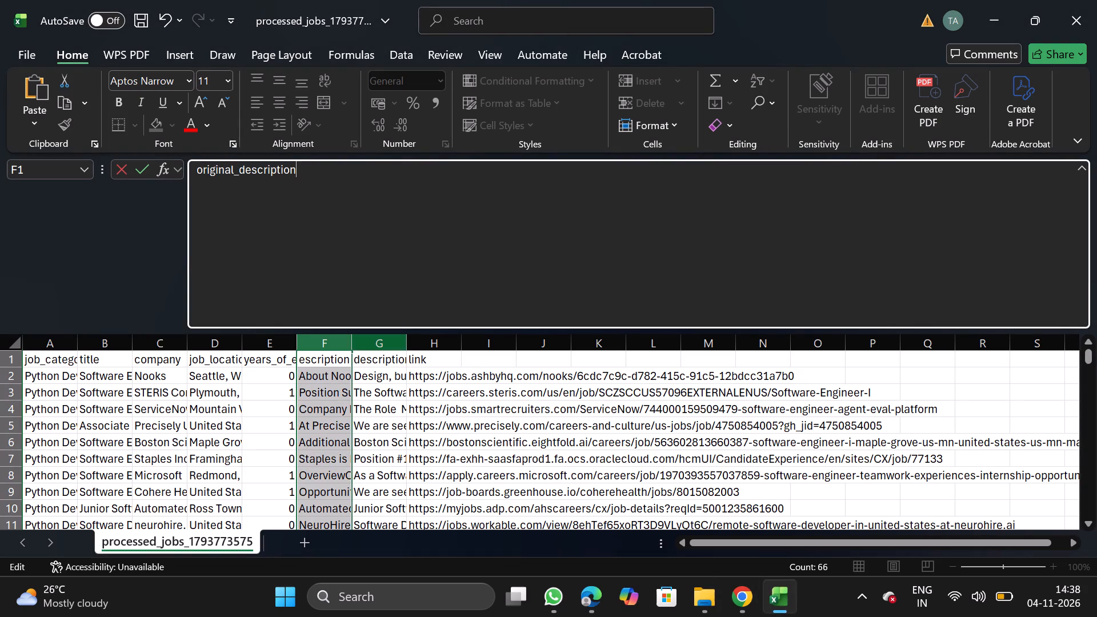
# Filter the title column, choosing only the 2027 Summer Internship, Associate Application Developer IBM 2027 and Embedded Systems Early Career 2027 titles so far.
pyautogui.click(103, 344)
pyautogui.click(402, 48)
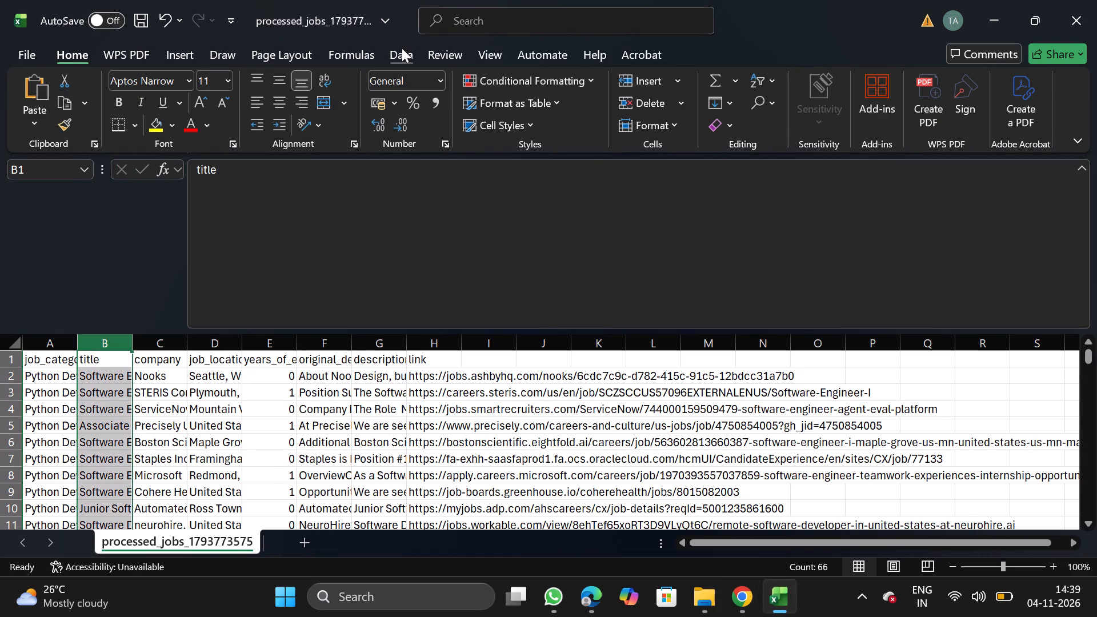
pyautogui.click(575, 94)
pyautogui.click(125, 362)
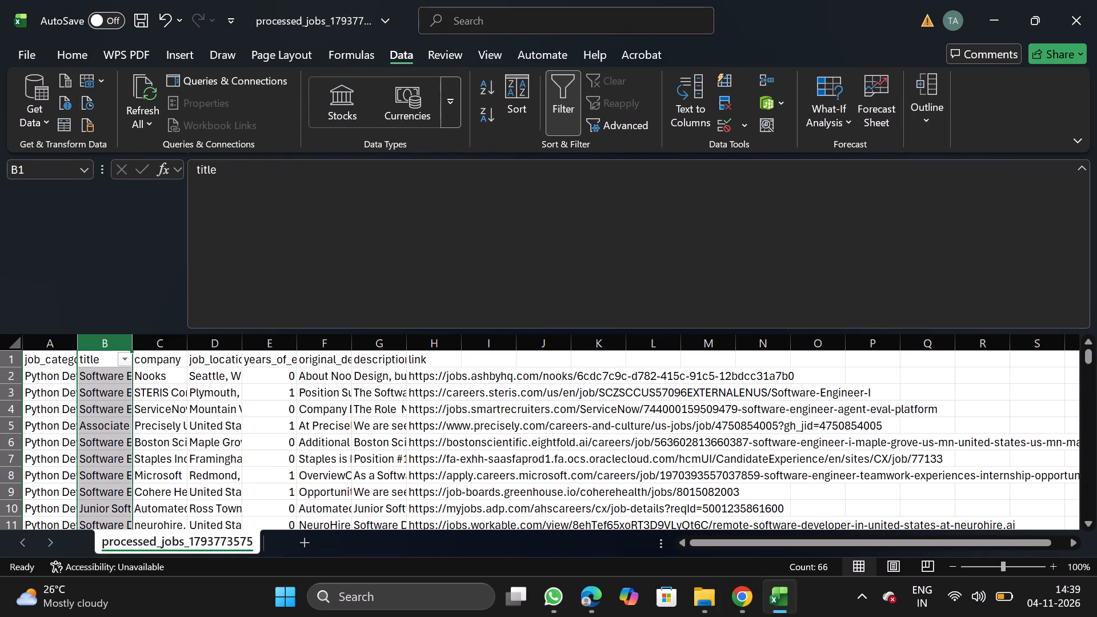
pyautogui.tripleClick(355, 571)
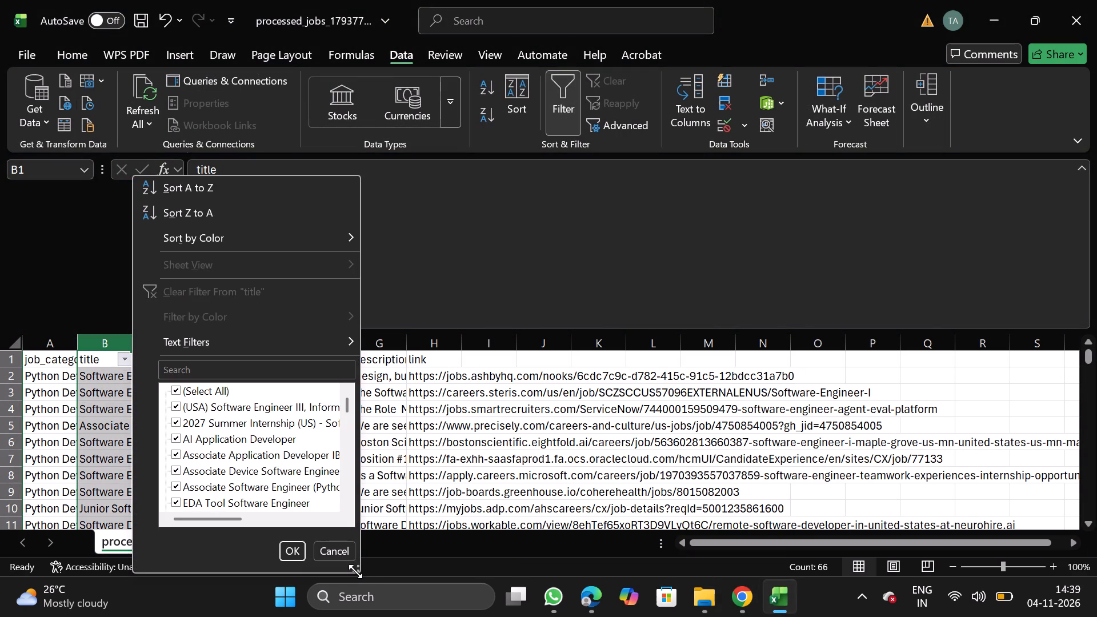
pyautogui.click(355, 571)
pyautogui.moveTo(355, 571); pyautogui.dragTo(716, 616)
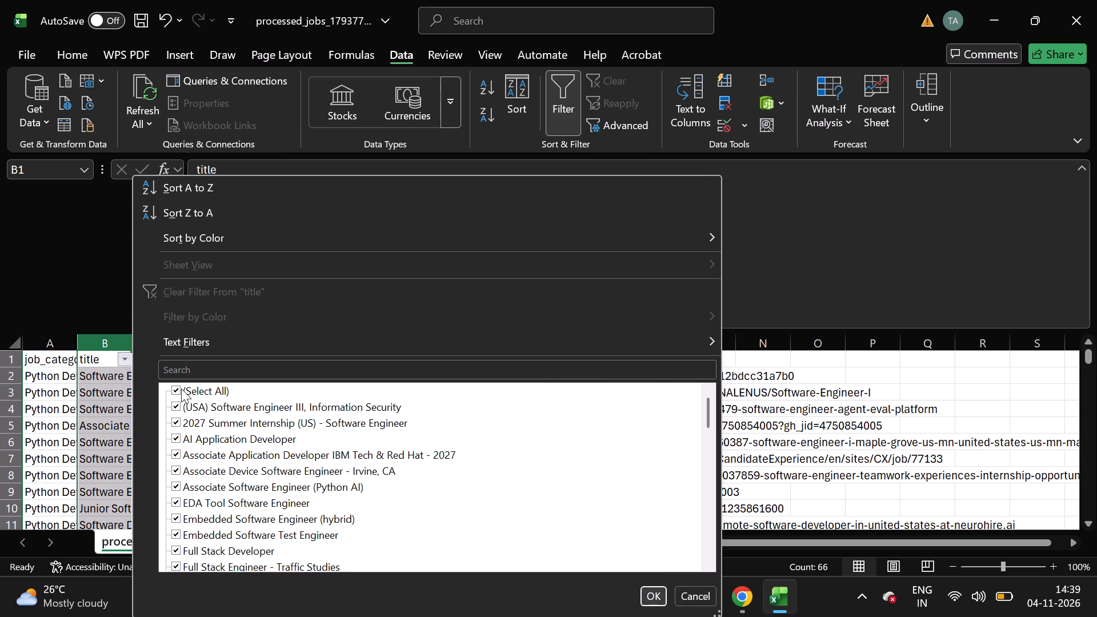
pyautogui.click(194, 388)
pyautogui.click(263, 419)
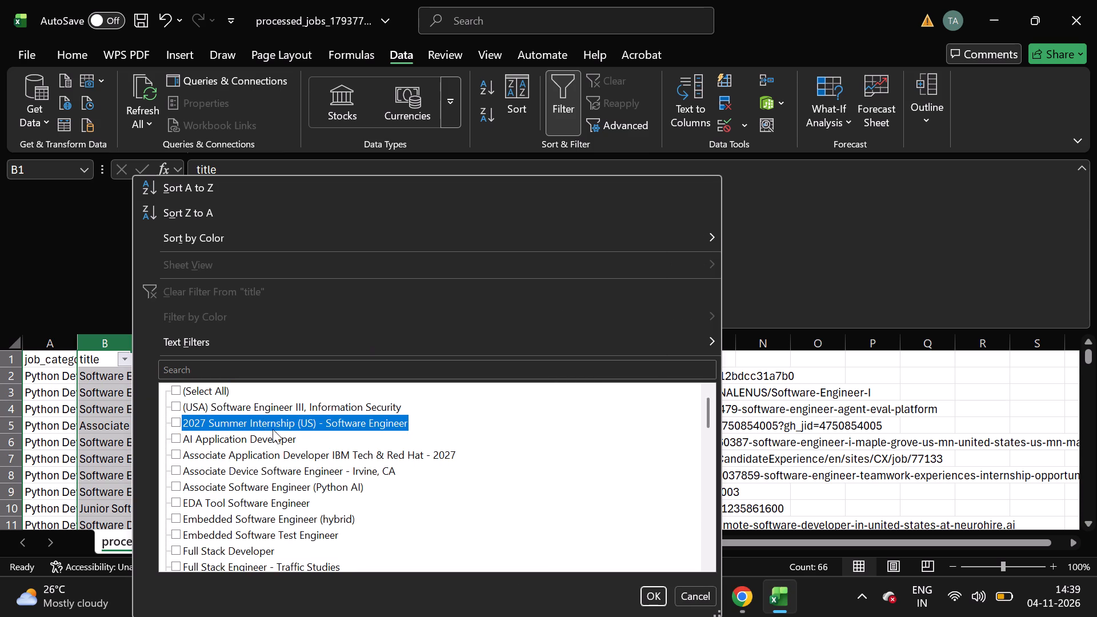
pyautogui.click(316, 449)
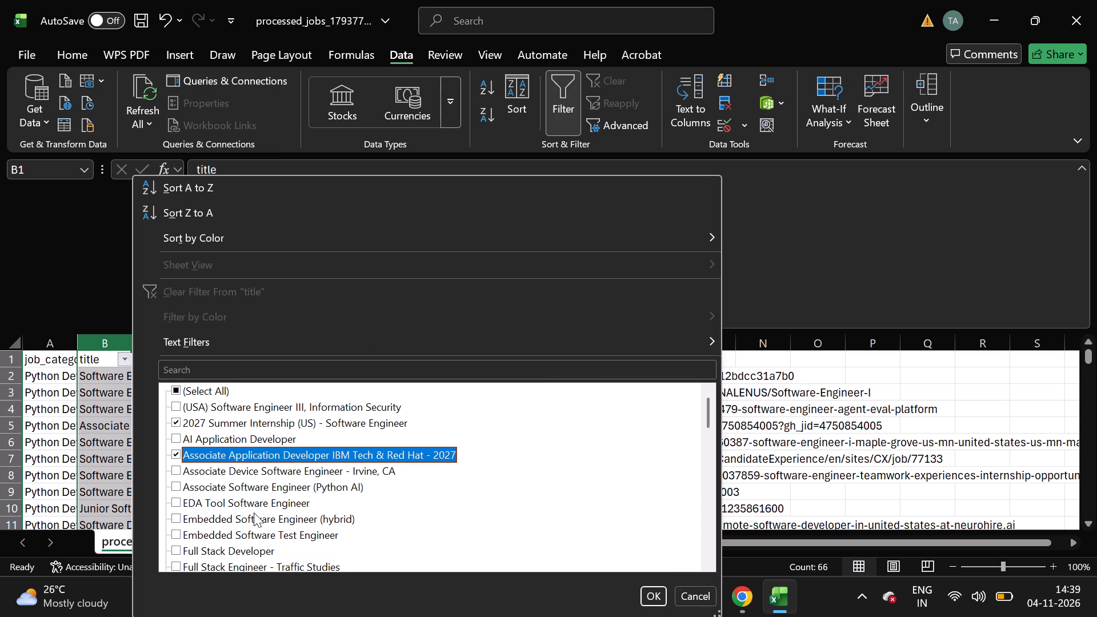
pyautogui.scroll(-1, 241, 557)
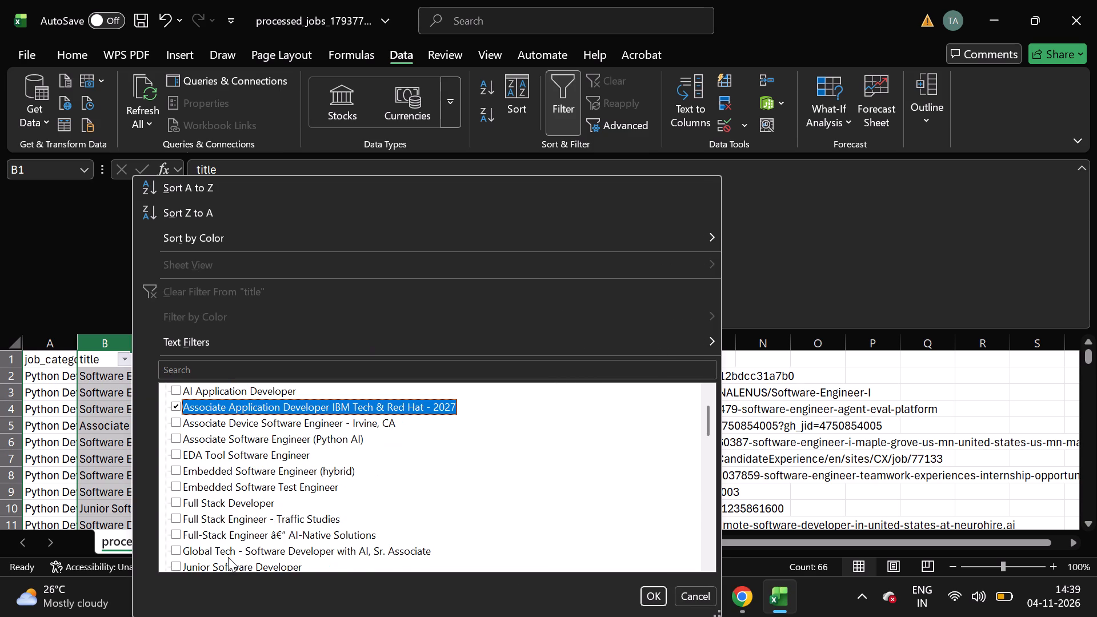
pyautogui.scroll(-1, 227, 557)
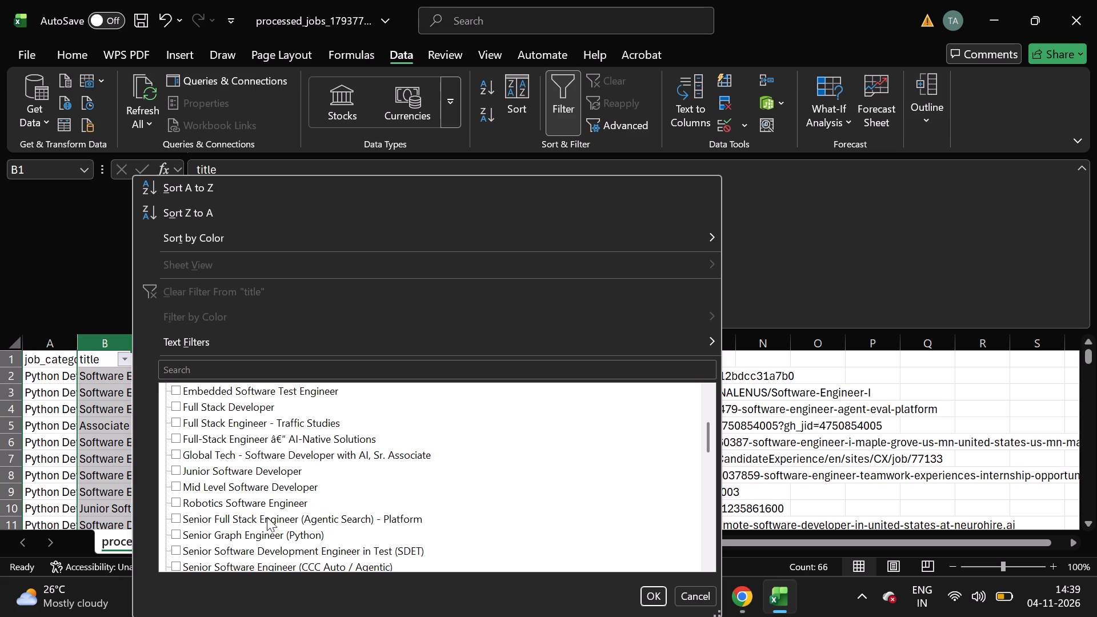
pyautogui.scroll(-1, 251, 552)
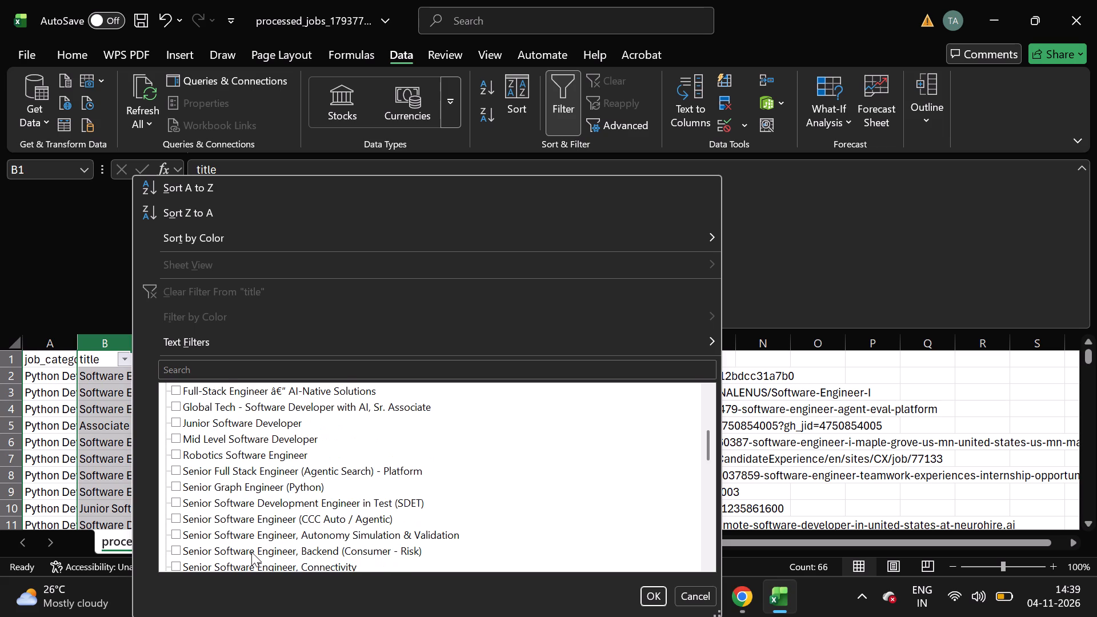
pyautogui.scroll(-1, 245, 557)
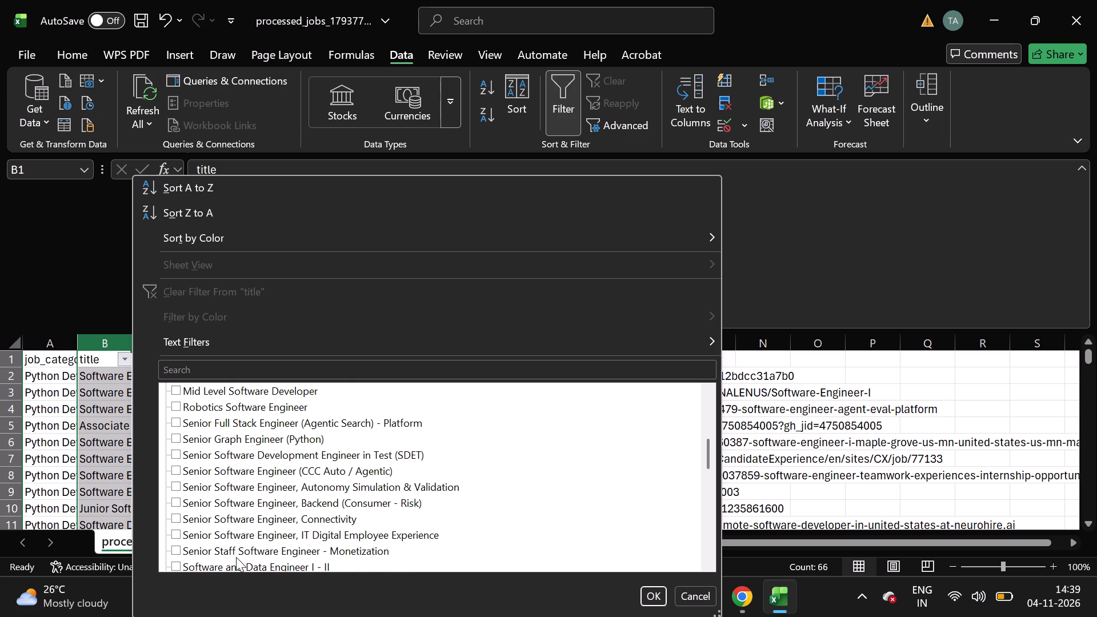
pyautogui.scroll(-1, 236, 557)
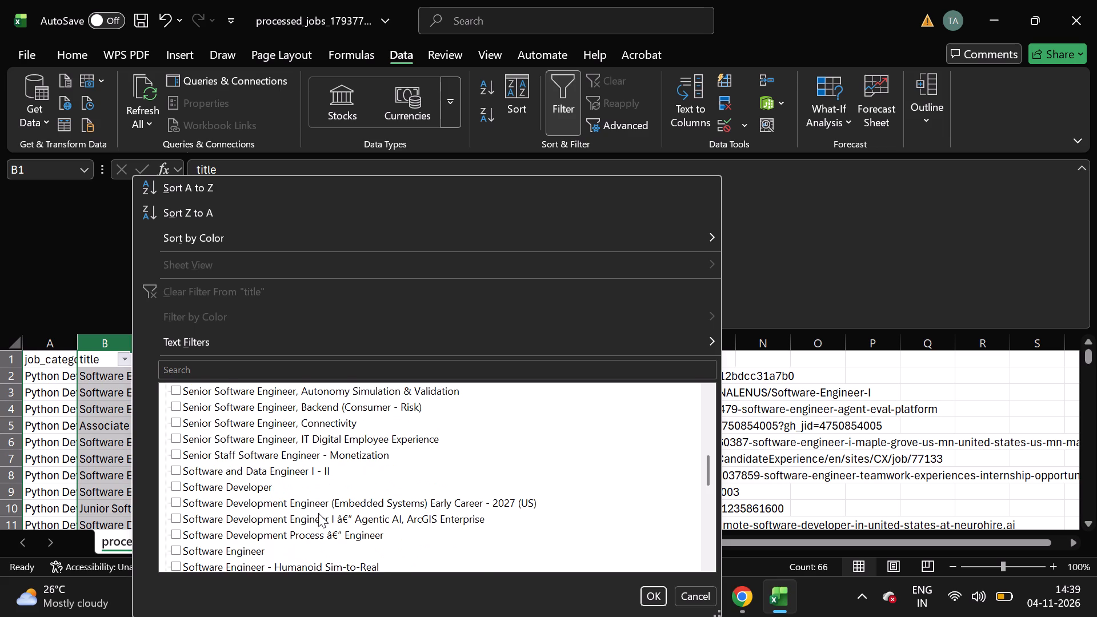
pyautogui.click(323, 510)
pyautogui.click(326, 506)
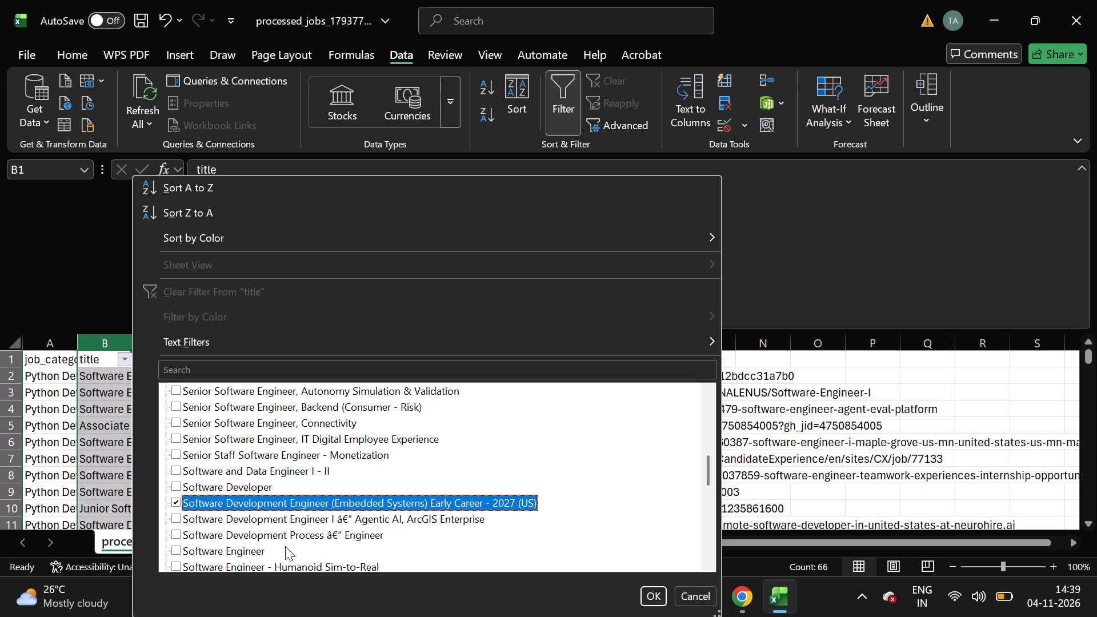
# Add the Teamwork Experiences Internship, Staff Software Engineer Data Governance & Trust, Tech Accelerate Graduate Program and blank titles, and apply the filter.
pyautogui.scroll(-1, 285, 546)
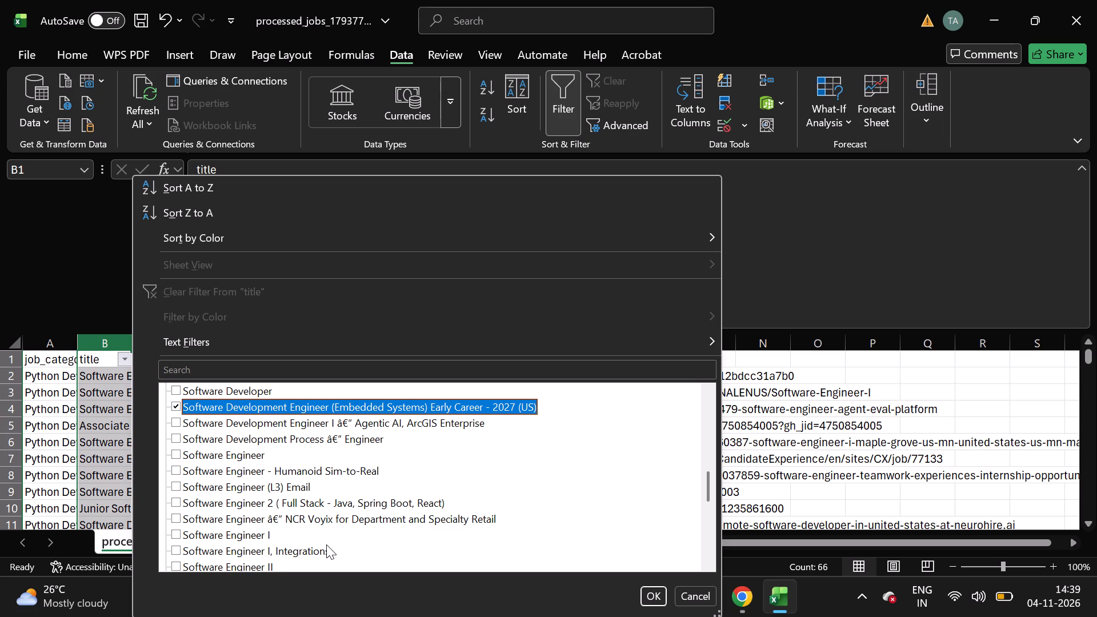
pyautogui.scroll(-1, 326, 544)
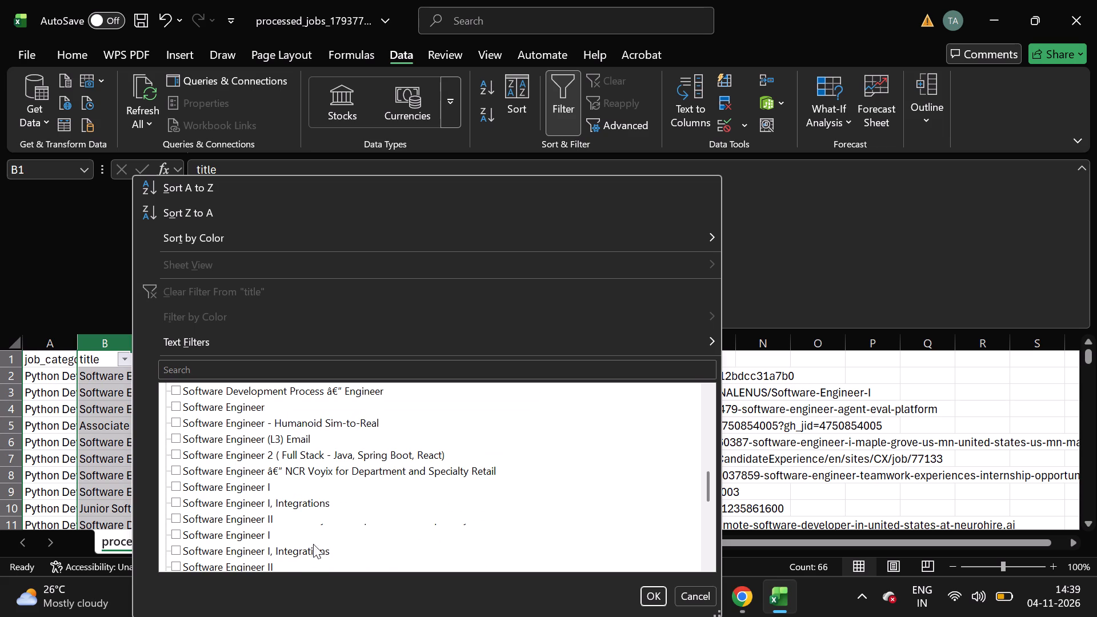
pyautogui.scroll(-1, 297, 563)
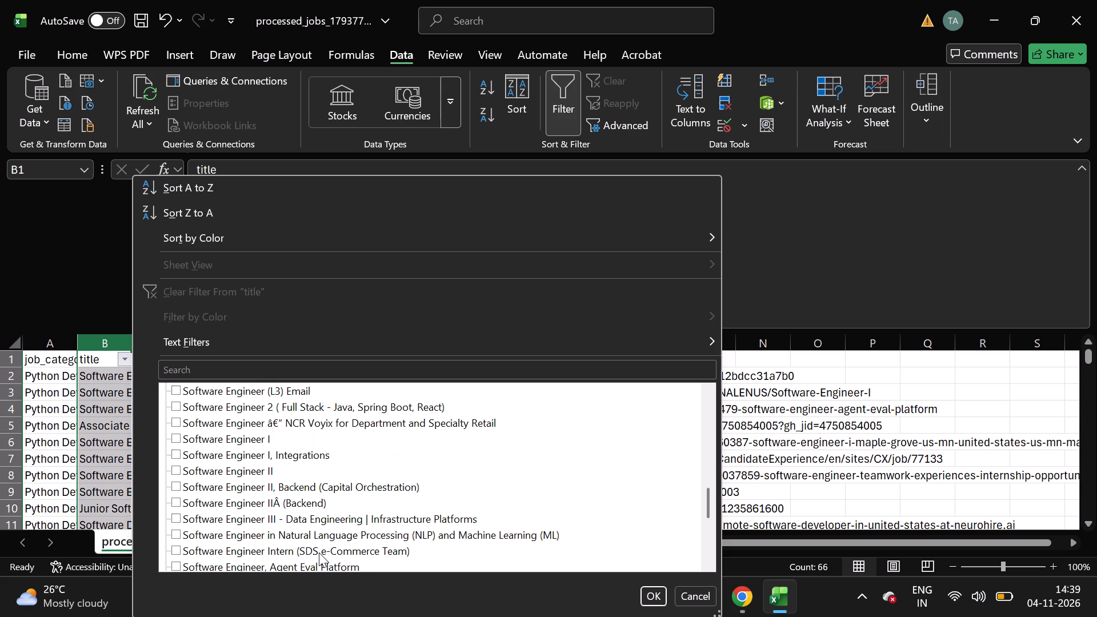
pyautogui.scroll(-2, 317, 557)
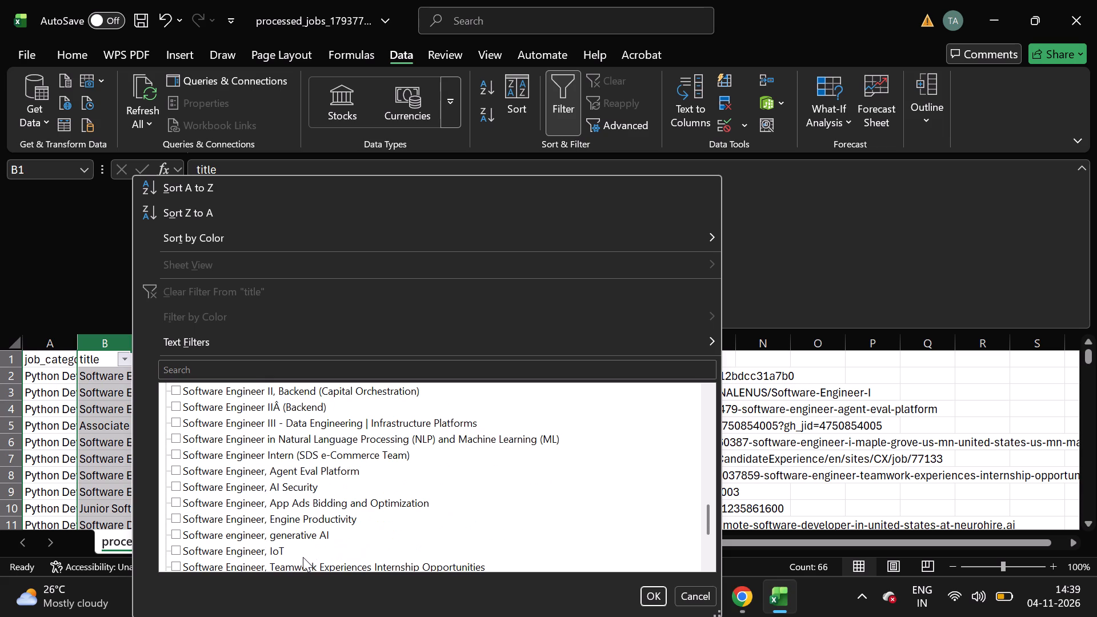
pyautogui.scroll(-1, 295, 560)
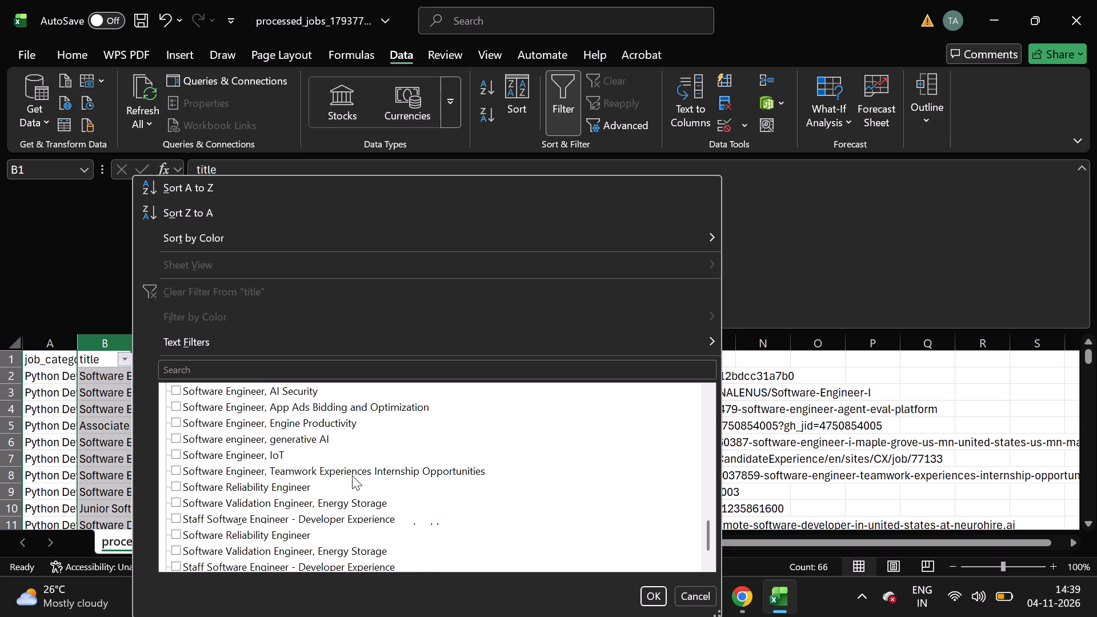
pyautogui.click(352, 475)
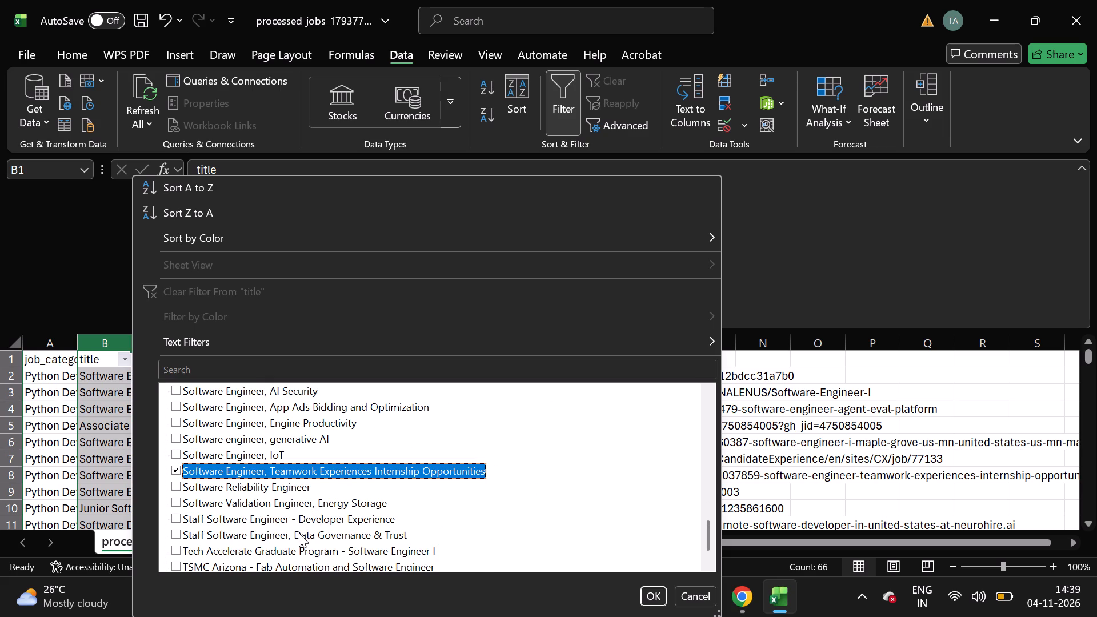
pyautogui.click(299, 533)
pyautogui.click(280, 553)
pyautogui.scroll(-1, 280, 553)
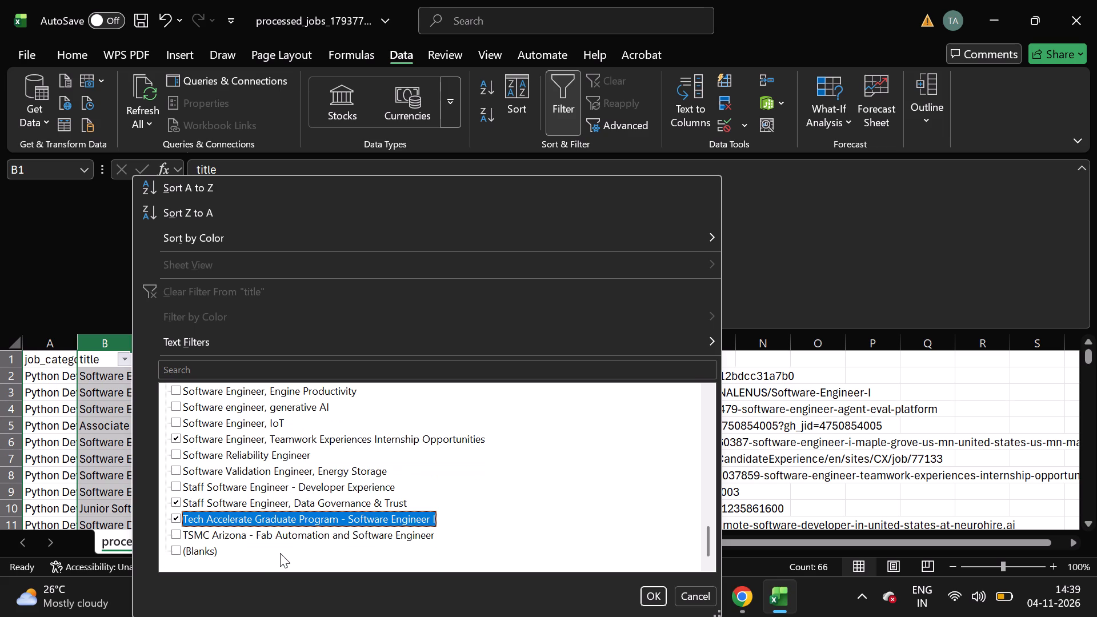
pyautogui.scroll(-1, 280, 553)
pyautogui.click(213, 550)
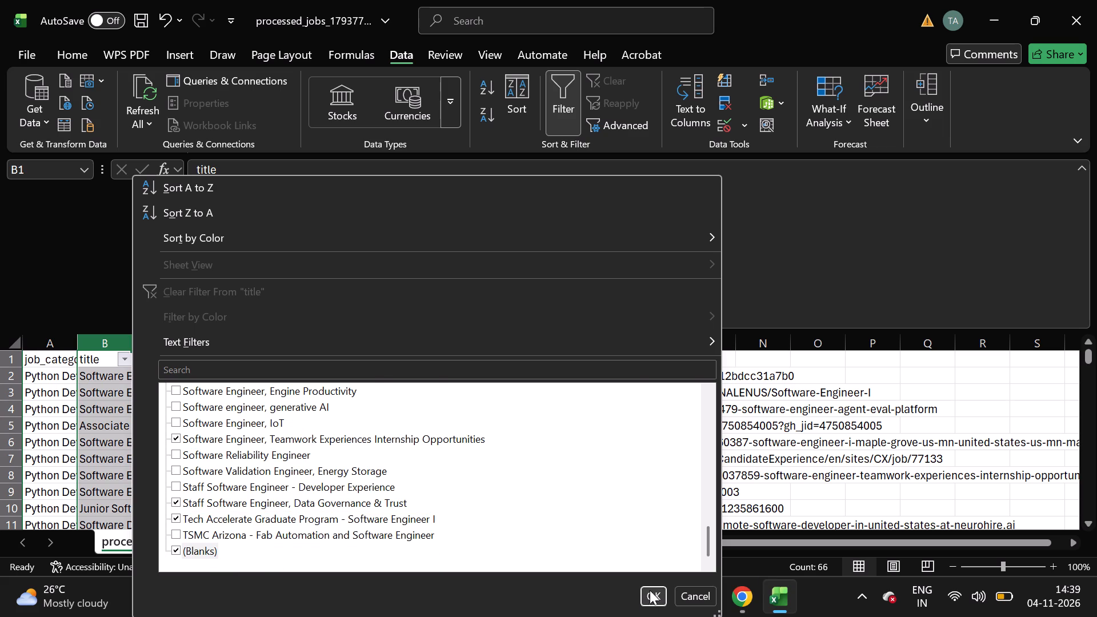
pyautogui.click(642, 601)
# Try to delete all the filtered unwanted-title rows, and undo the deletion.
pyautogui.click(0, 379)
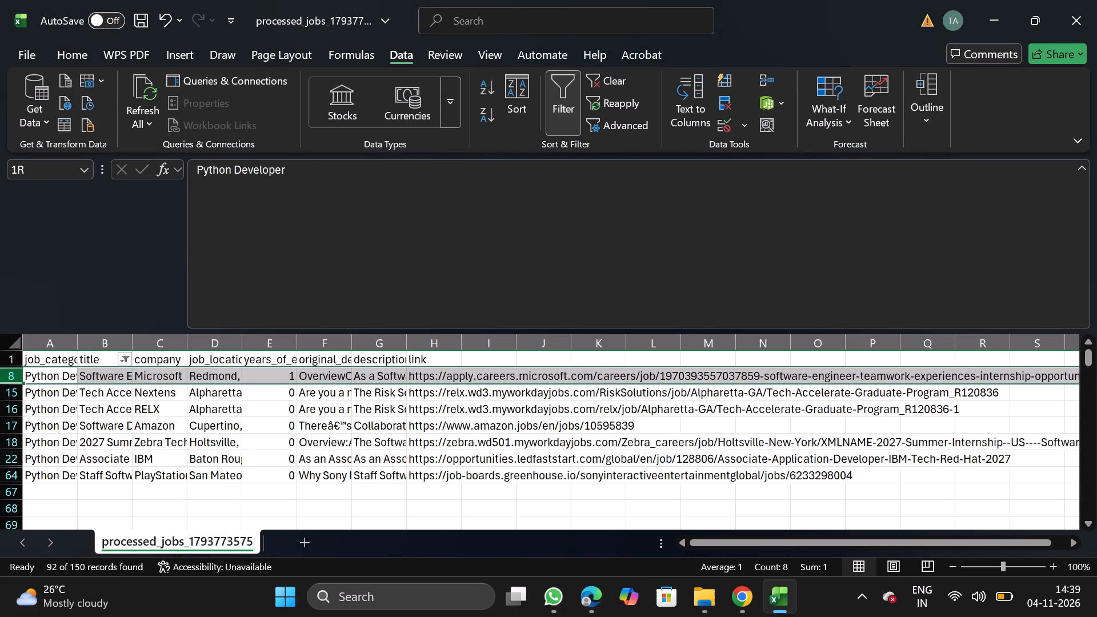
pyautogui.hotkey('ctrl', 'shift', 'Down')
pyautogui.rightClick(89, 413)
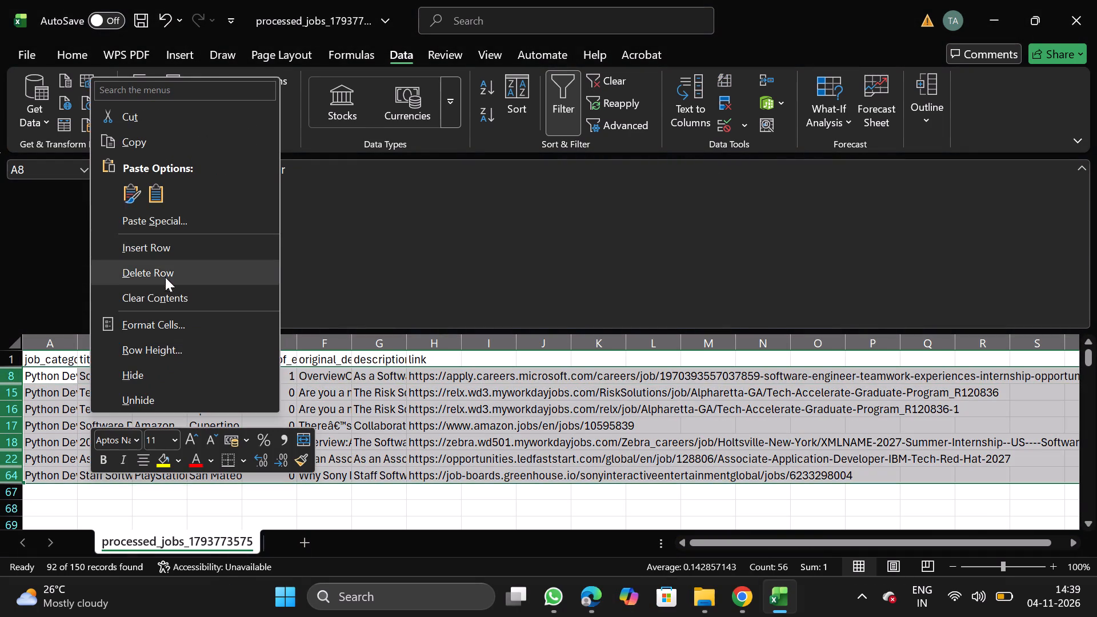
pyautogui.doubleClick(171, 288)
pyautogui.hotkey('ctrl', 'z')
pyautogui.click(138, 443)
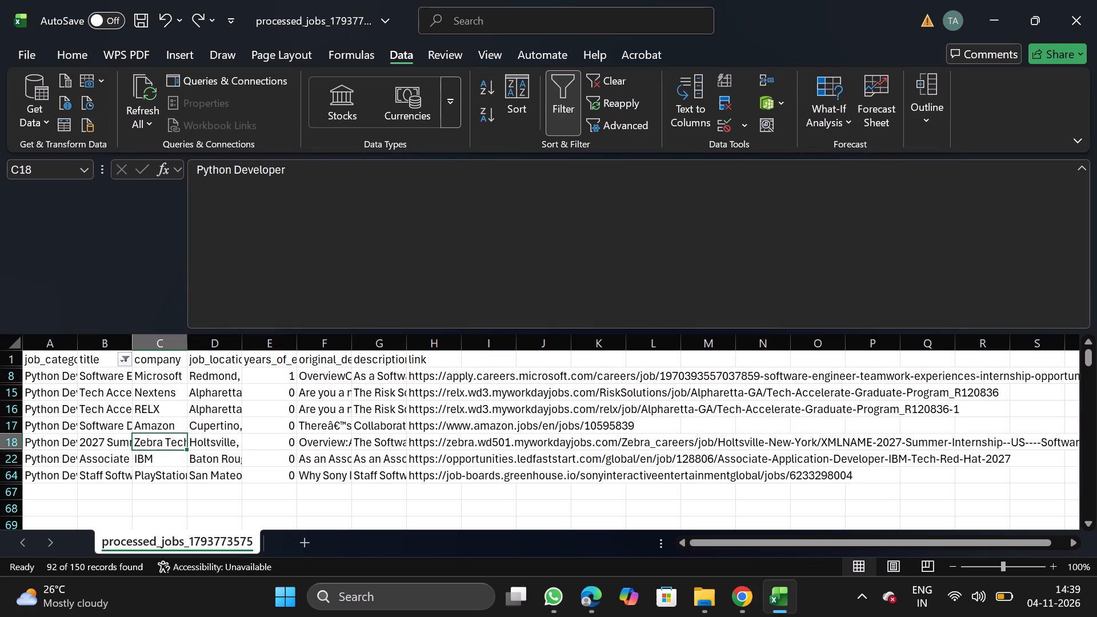
# Delete all the filtered unwanted-title rows below the header and remove the filter.
pyautogui.click(5, 372)
pyautogui.hotkey('ctrl', 'shift', 'Down')
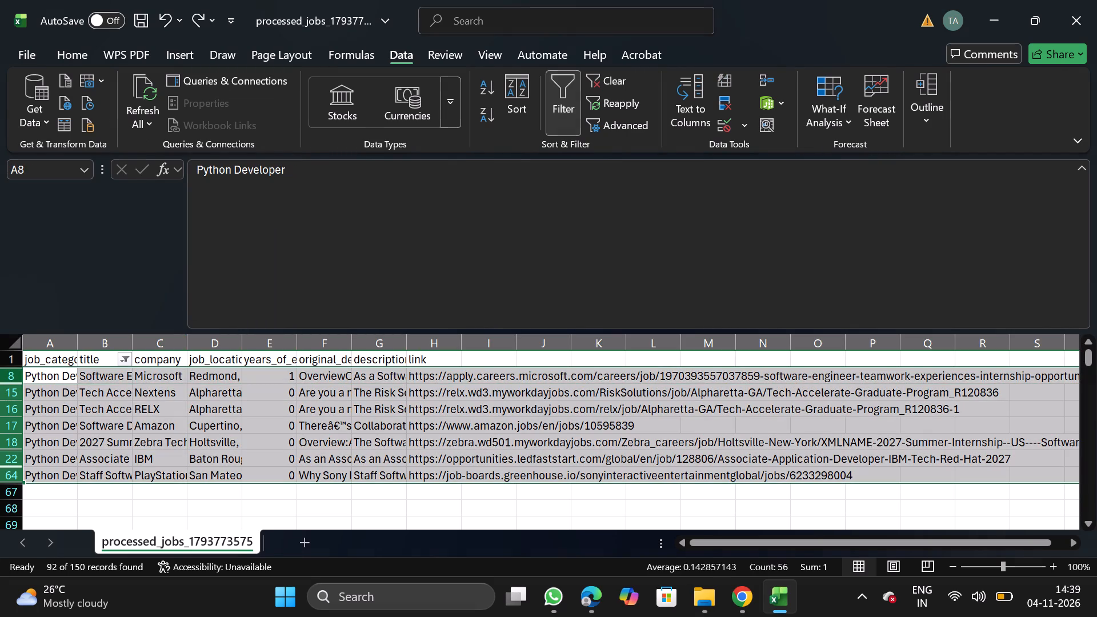
pyautogui.rightClick(129, 422)
pyautogui.click(229, 277)
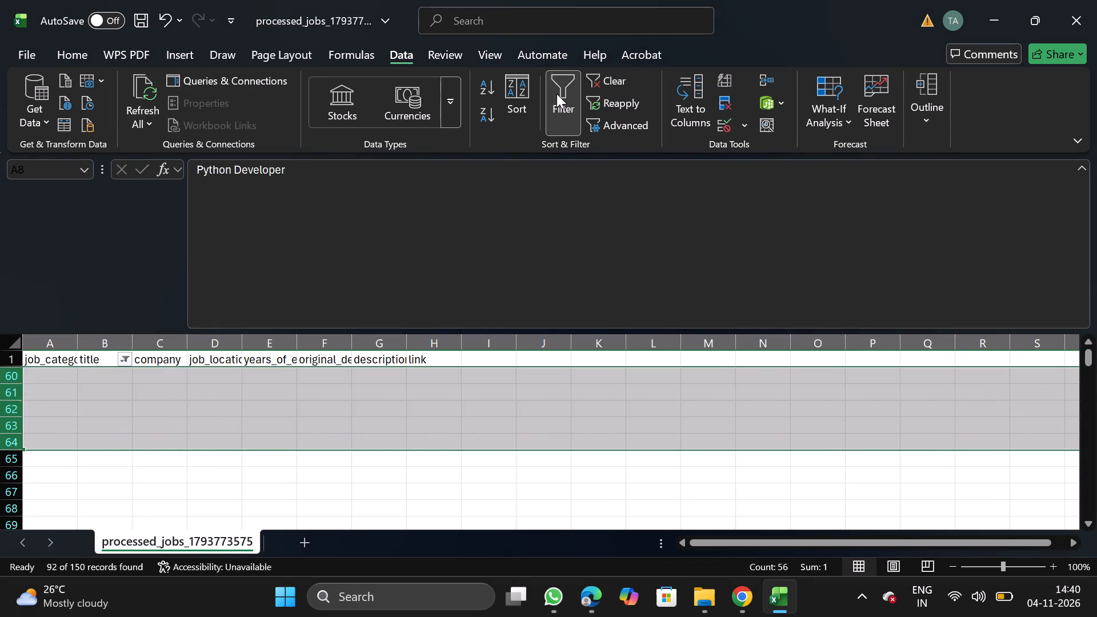
pyautogui.click(556, 94)
# Turn filtering back on for the header row and search the title column's filter values for lead.
pyautogui.click(94, 353)
pyautogui.click(550, 101)
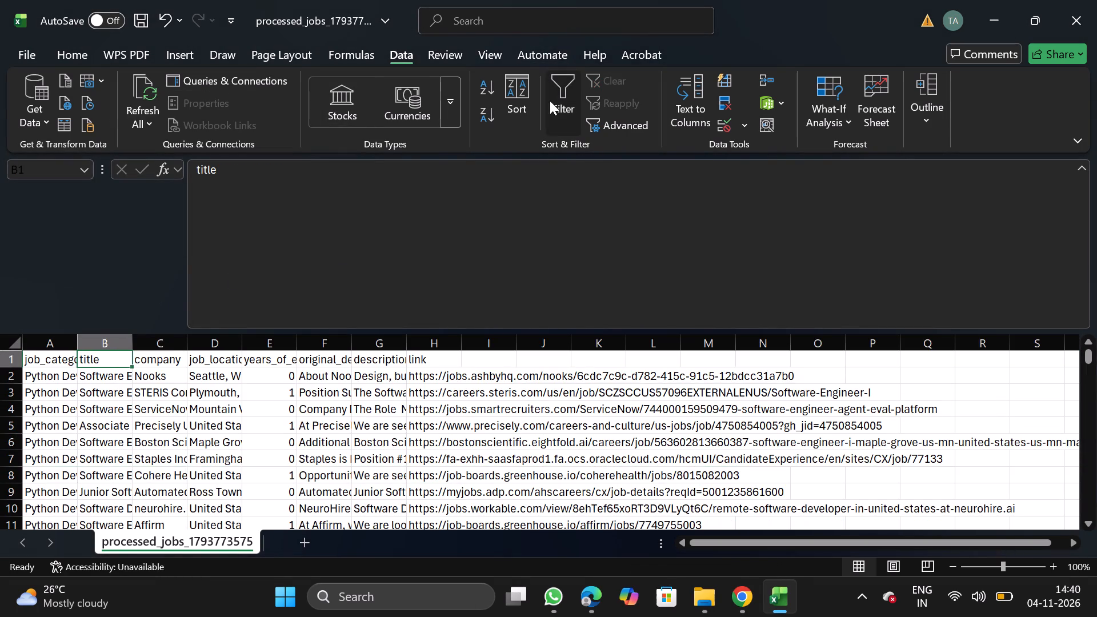
pyautogui.click(122, 360)
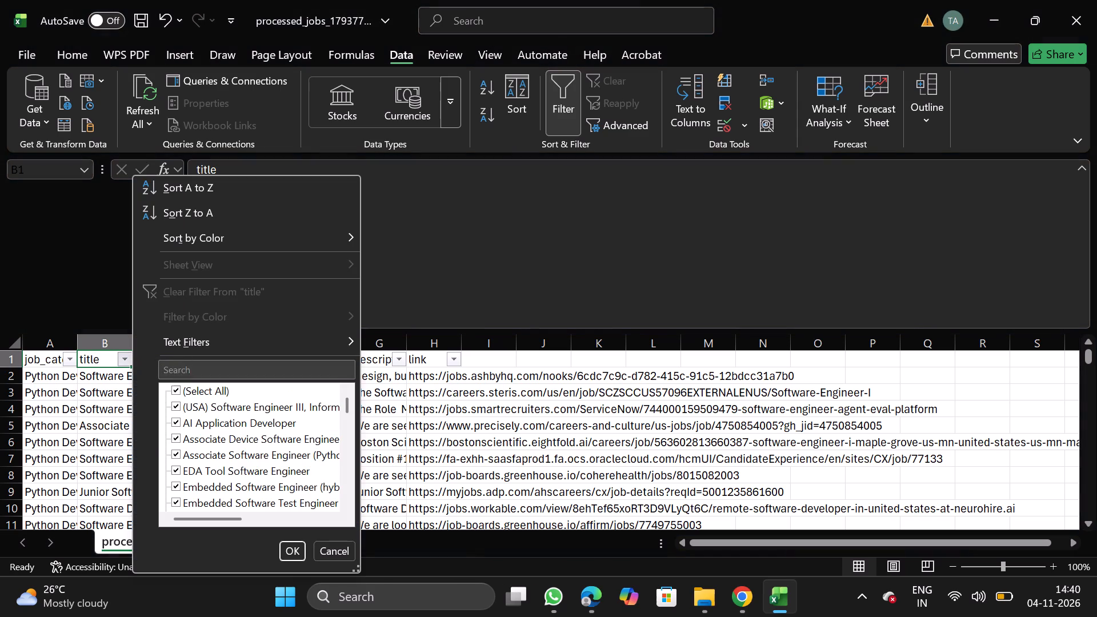
pyautogui.click(189, 365)
pyautogui.write('lead')
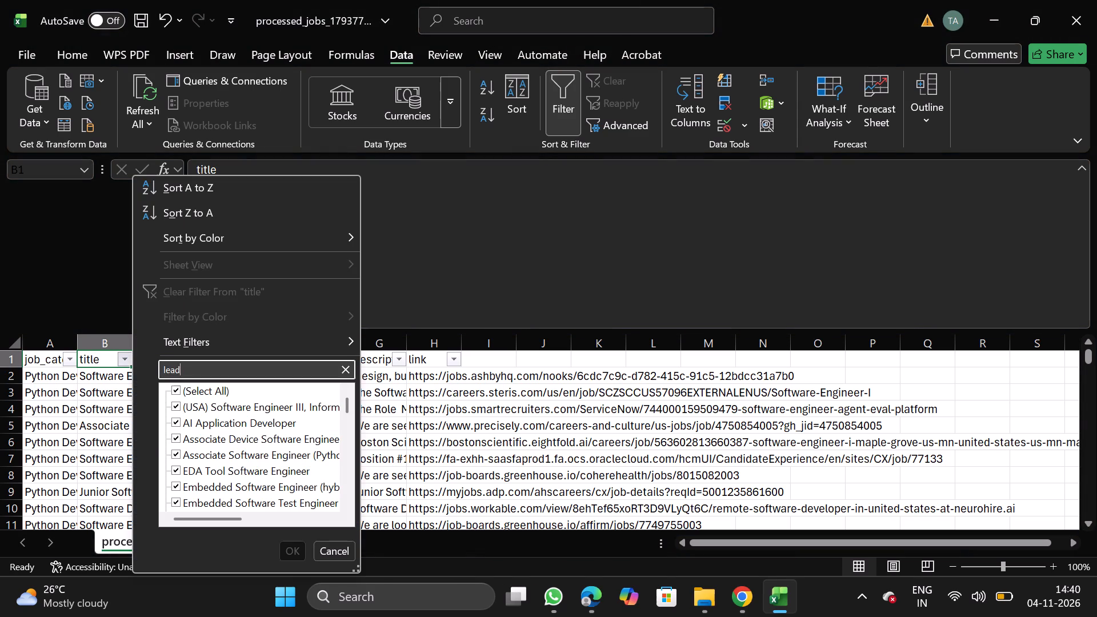
pyautogui.press('BackSpace')
pyautogui.press('BackSpace')
pyautogui.press('BackSpace')
pyautogui.press('BackSpace')
pyautogui.press('BackSpace')
pyautogui.press('BackSpace')
pyautogui.press('BackSpace')
pyautogui.press('BackSpace')
pyautogui.press('BackSpace')
pyautogui.press('BackSpace')
pyautogui.press('BackSpace')
pyautogui.press('BackSpace')
# Filter the title column to titles containing staff, delete the matching rows and remove the filter.
pyautogui.write('staff')
pyautogui.click(287, 551)
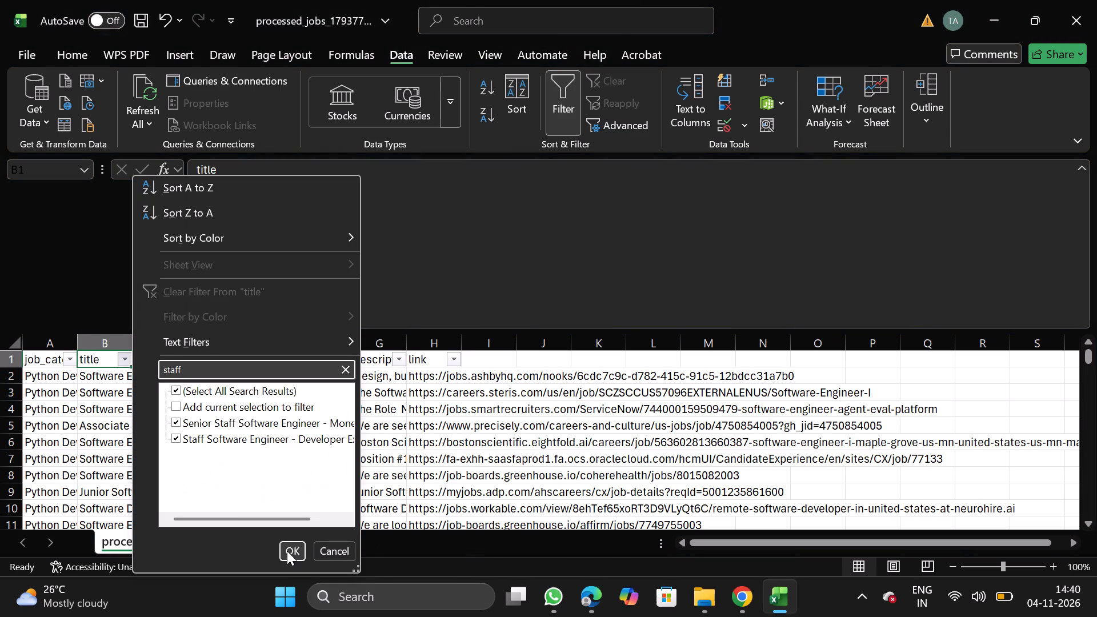
pyautogui.click(8, 372)
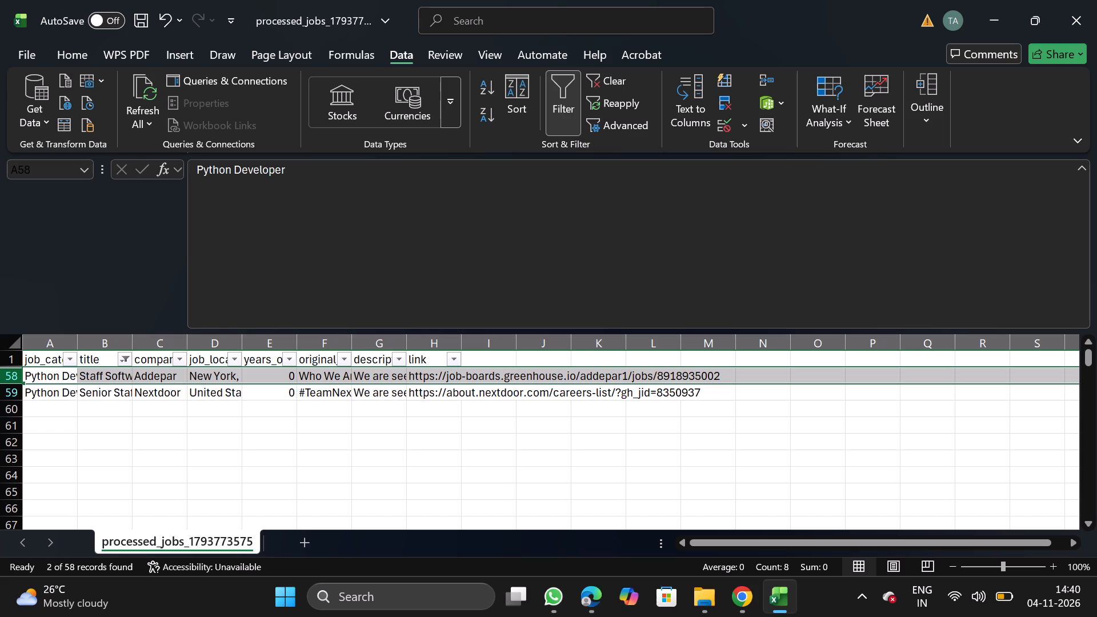
pyautogui.hotkey('shift', 'Down')
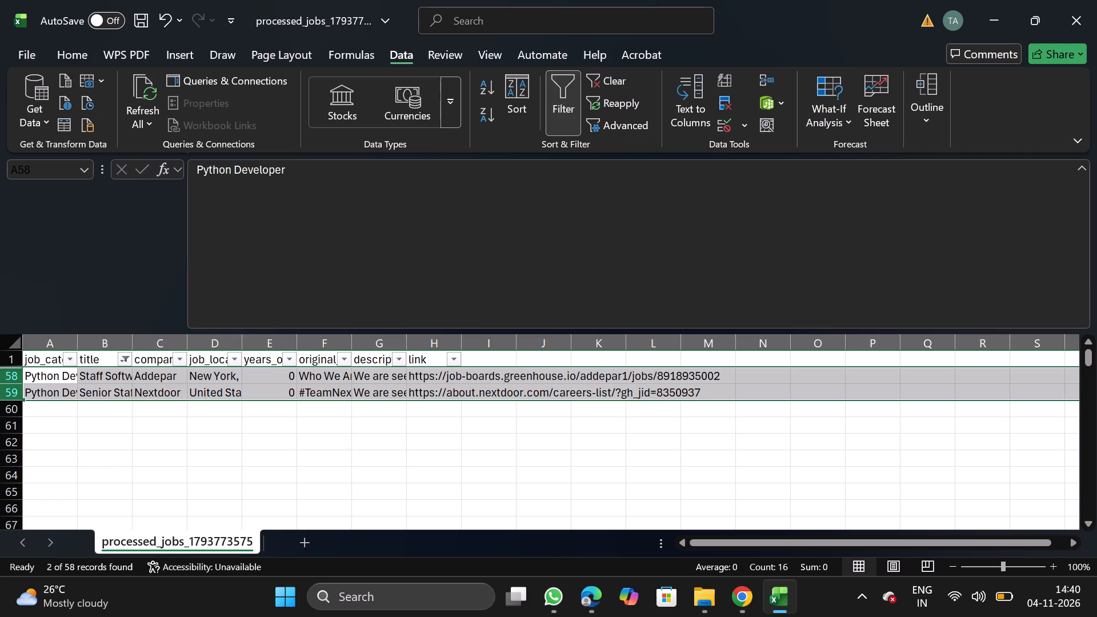
pyautogui.rightClick(95, 392)
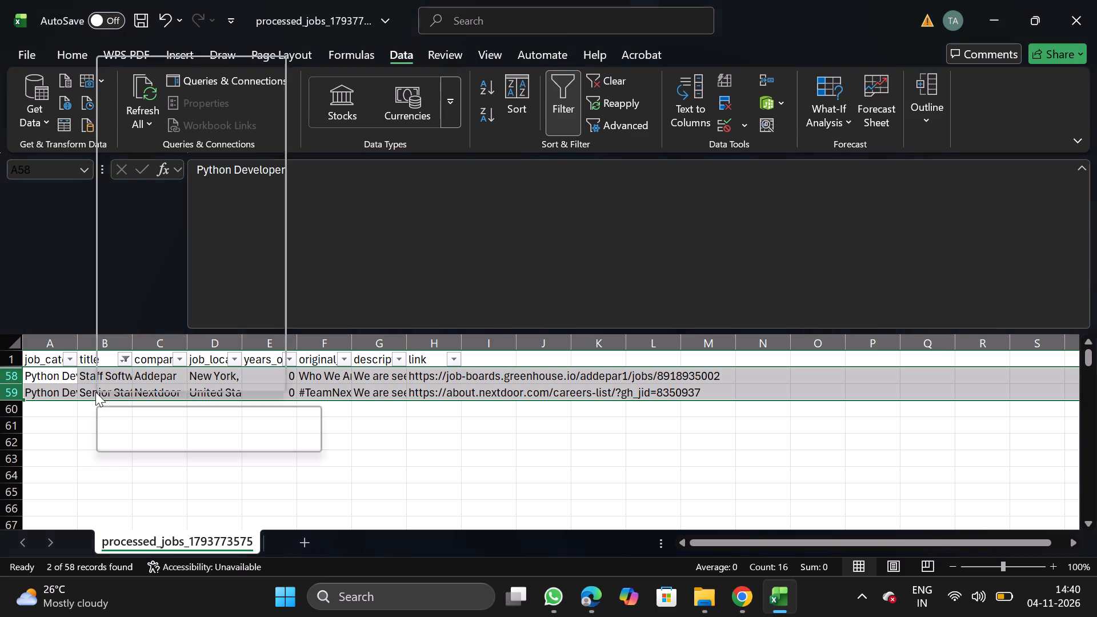
pyautogui.click(166, 256)
pyautogui.click(567, 90)
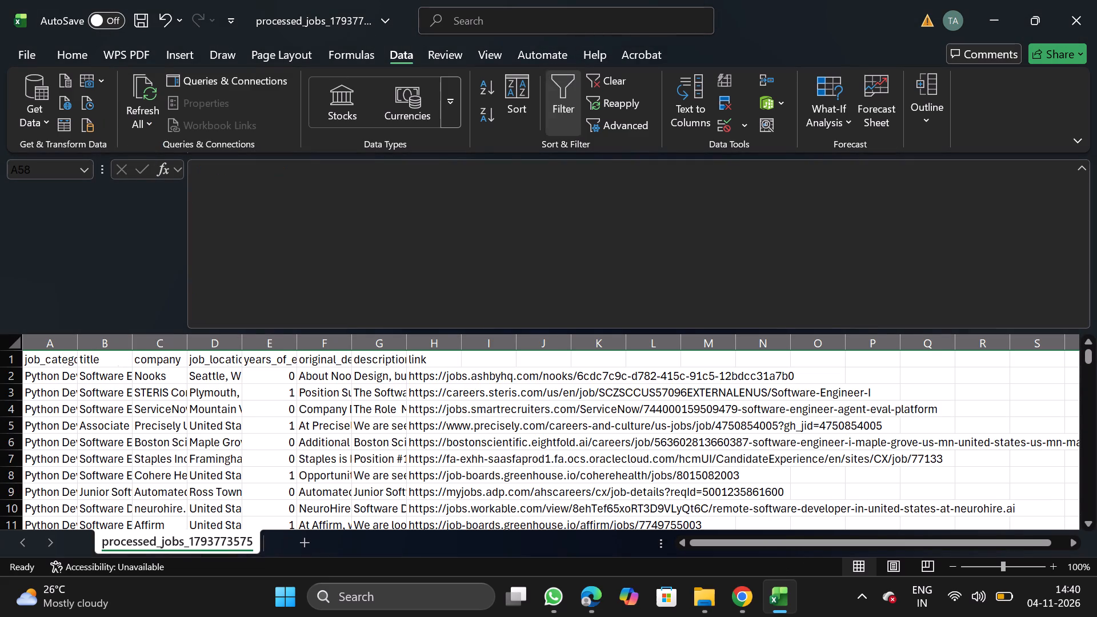
# Turn filtering back on and search the title column's filter values for lead and staff.
pyautogui.click(109, 358)
pyautogui.click(559, 105)
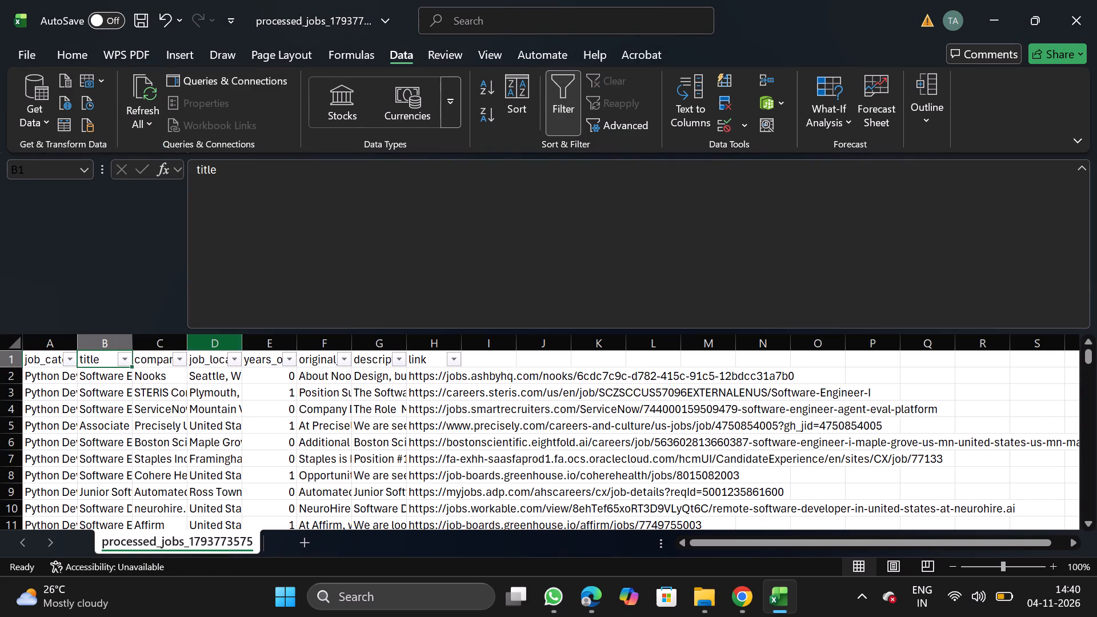
pyautogui.click(122, 363)
pyautogui.click(217, 371)
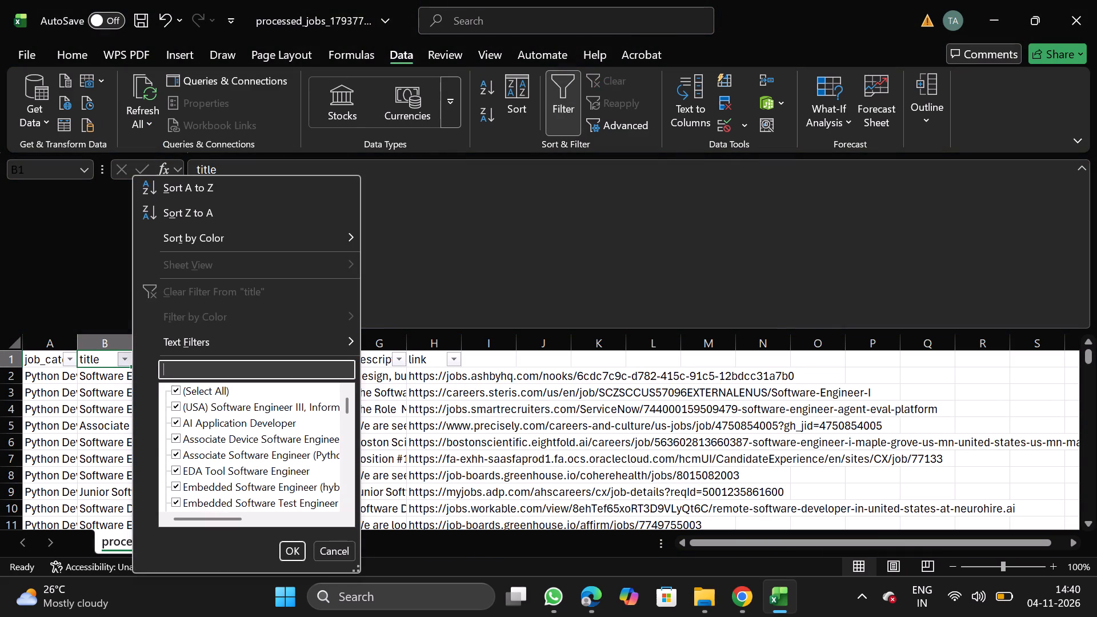
pyautogui.write('lead')
pyautogui.press('BackSpace')
pyautogui.press('BackSpace')
pyautogui.press('BackSpace')
pyautogui.press('BackSpace')
pyautogui.press('BackSpace')
pyautogui.press('BackSpace')
pyautogui.press('BackSpace')
pyautogui.press('BackSpace')
pyautogui.press('BackSpace')
pyautogui.press('BackSpace')
pyautogui.press('BackSpace')
pyautogui.press('BackSpace')
pyautogui.write('staff')
pyautogui.press('BackSpace')
pyautogui.press('BackSpace')
pyautogui.press('BackSpace')
pyautogui.press('BackSpace')
pyautogui.press('BackSpace')
pyautogui.press('BackSpace')
pyautogui.press('BackSpace')
pyautogui.press('BackSpace')
pyautogui.press('BackSpace')
pyautogui.press('BackSpace')
pyautogui.press('BackSpace')
pyautogui.press('BackSpace')
pyautogui.press('BackSpace')
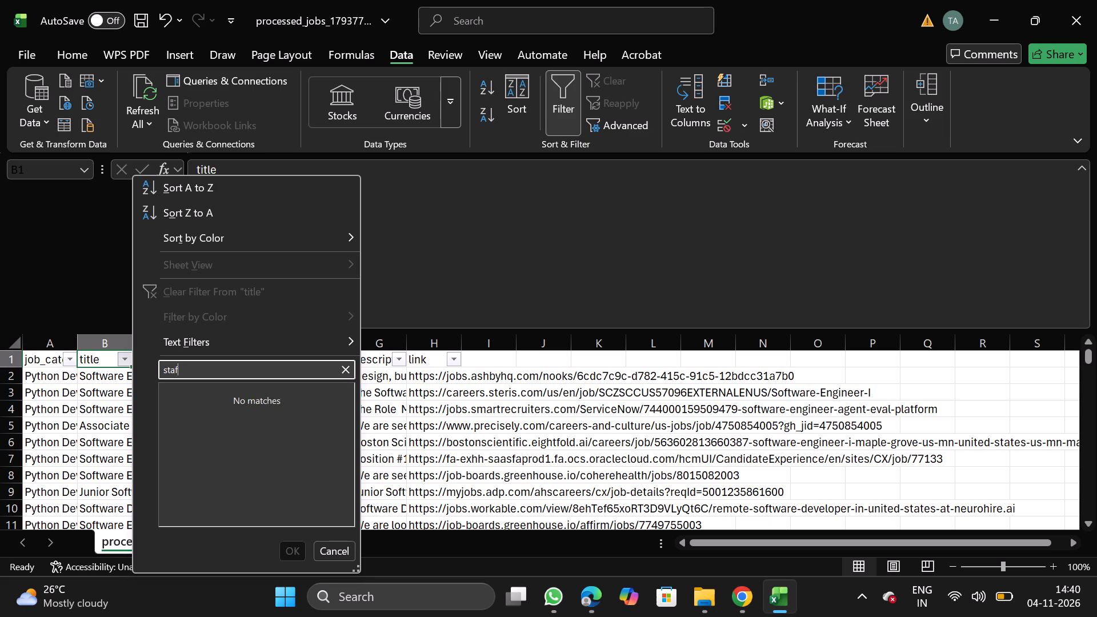
# Search the title column's filter values for principl and architect.
pyautogui.write('principl')
pyautogui.press('BackSpace')
pyautogui.press('BackSpace')
pyautogui.press('BackSpace')
pyautogui.press('BackSpace')
pyautogui.press('BackSpace')
pyautogui.press('BackSpace')
pyautogui.press('BackSpace')
pyautogui.press('BackSpace')
pyautogui.press('BackSpace')
pyautogui.press('BackSpace')
pyautogui.press('BackSpace')
pyautogui.press('BackSpace')
pyautogui.press('BackSpace')
pyautogui.press('BackSpace')
pyautogui.press('BackSpace')
pyautogui.press('BackSpace')
pyautogui.press('BackSpace')
pyautogui.press('BackSpace')
pyautogui.press('BackSpace')
pyautogui.write('architect')
pyautogui.press('BackSpace')
pyautogui.press('BackSpace')
pyautogui.press('BackSpace')
pyautogui.press('BackSpace')
pyautogui.press('BackSpace')
pyautogui.press('BackSpace')
pyautogui.press('BackSpace')
pyautogui.press('BackSpace')
pyautogui.press('BackSpace')
pyautogui.press('BackSpace')
pyautogui.press('BackSpace')
pyautogui.press('BackSpace')
pyautogui.press('BackSpace')
pyautogui.press('BackSpace')
pyautogui.press('BackSpace')
pyautogui.press('BackSpace')
pyautogui.press('BackSpace')
pyautogui.press('BackSpace')
pyautogui.press('BackSpace')
pyautogui.press('BackSpace')
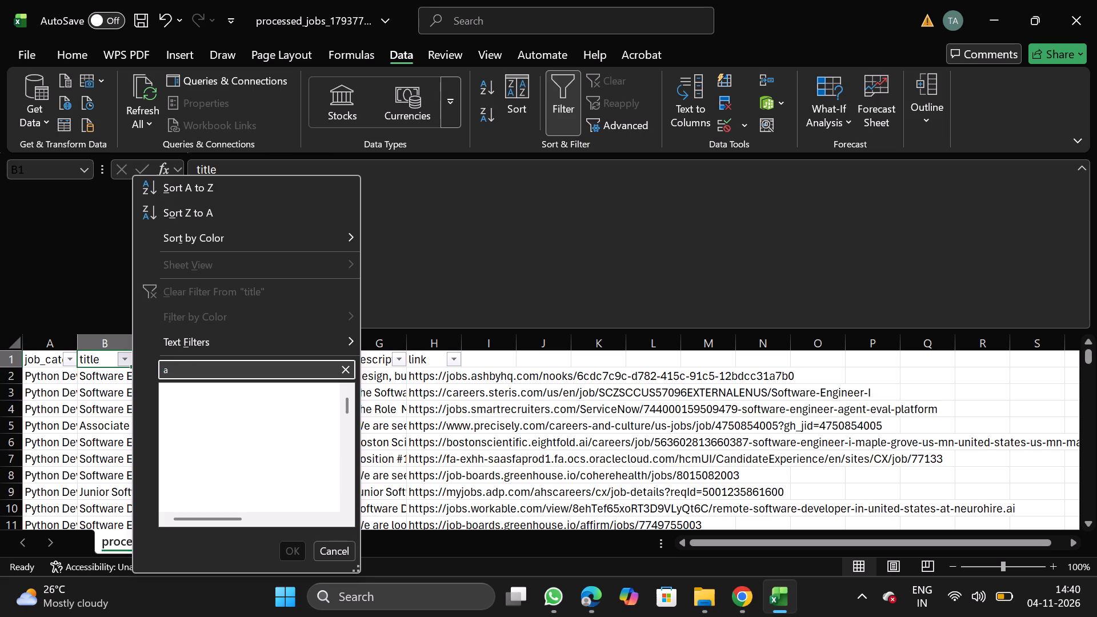
# Search the title column's filter values for consultant and emterprise, leaving the filter unapplied.
pyautogui.write('consultant')
pyautogui.press('BackSpace')
pyautogui.press('BackSpace')
pyautogui.press('BackSpace')
pyautogui.press('BackSpace')
pyautogui.press('BackSpace')
pyautogui.press('BackSpace')
pyautogui.press('BackSpace')
pyautogui.press('BackSpace')
pyautogui.press('BackSpace')
pyautogui.press('BackSpace')
pyautogui.press('BackSpace')
pyautogui.press('BackSpace')
pyautogui.press('BackSpace')
pyautogui.press('BackSpace')
pyautogui.press('BackSpace')
pyautogui.press('BackSpace')
pyautogui.press('BackSpace')
pyautogui.press('BackSpace')
pyautogui.press('BackSpace')
pyautogui.press('BackSpace')
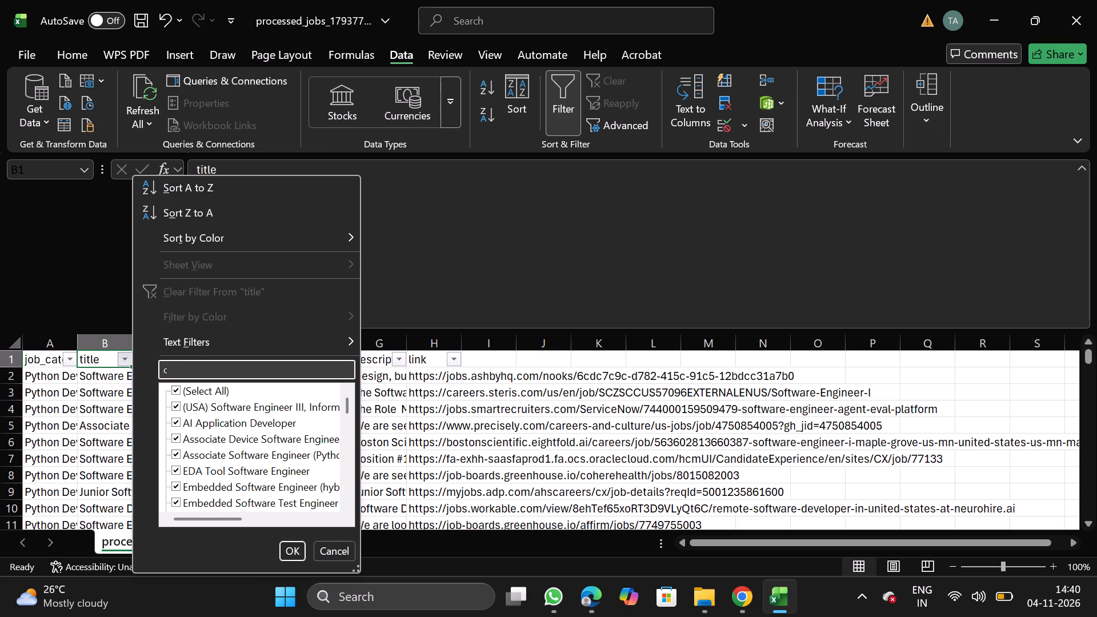
pyautogui.write('emterprise')
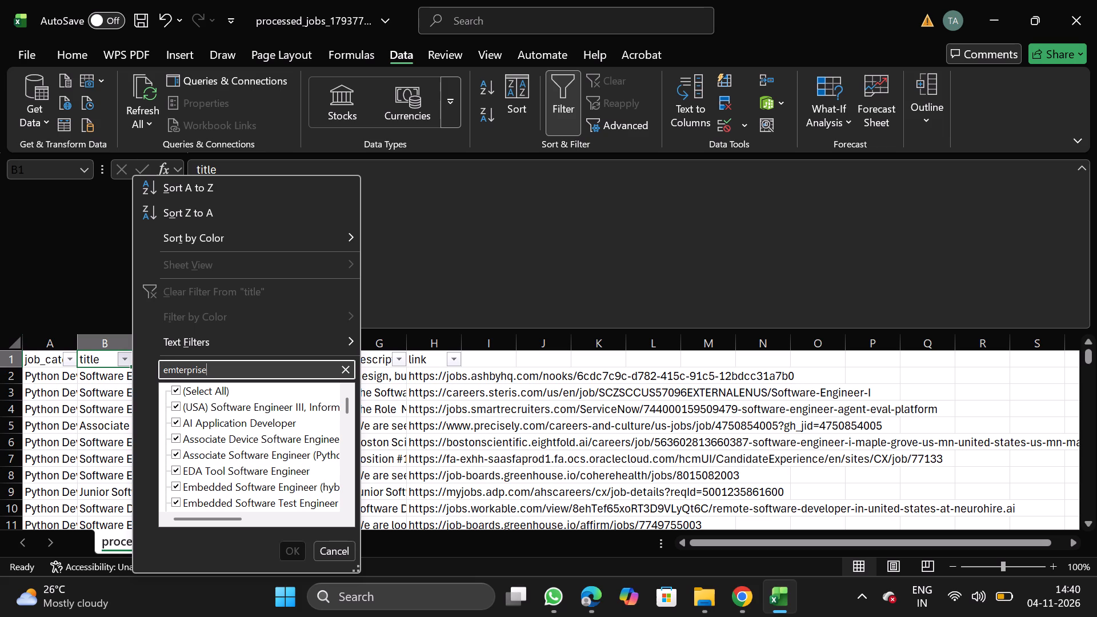
pyautogui.click(330, 550)
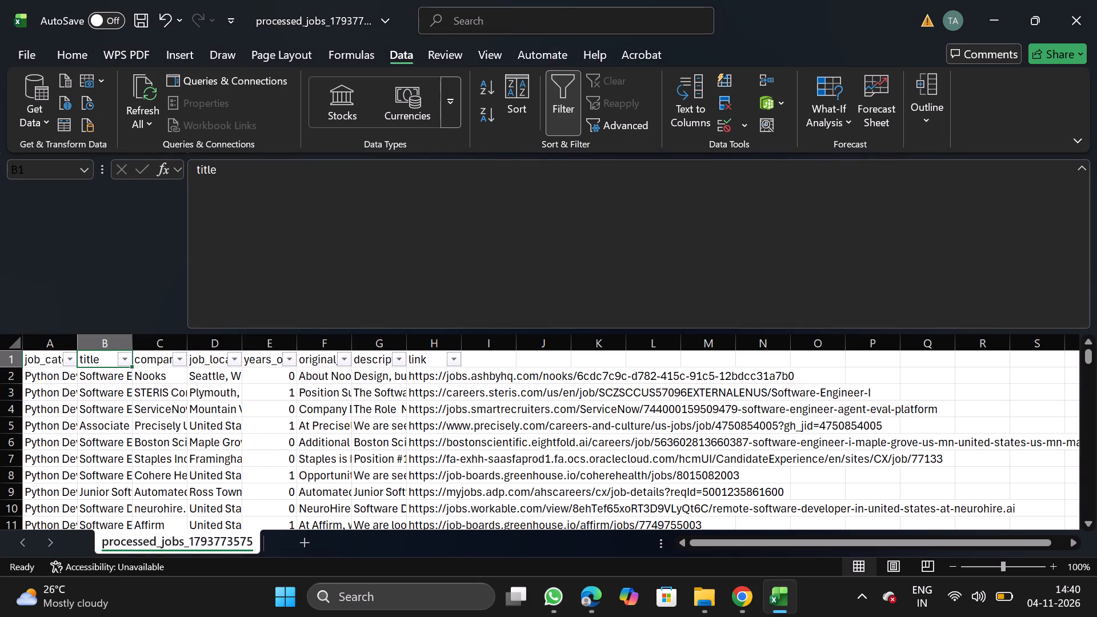
# Filter the company column to Walmart, delete the matching row and remove the filter.
pyautogui.click(181, 357)
pyautogui.click(232, 369)
pyautogui.write('wam')
pyautogui.press('BackSpace')
pyautogui.write('lmart')
pyautogui.press('BackSpace')
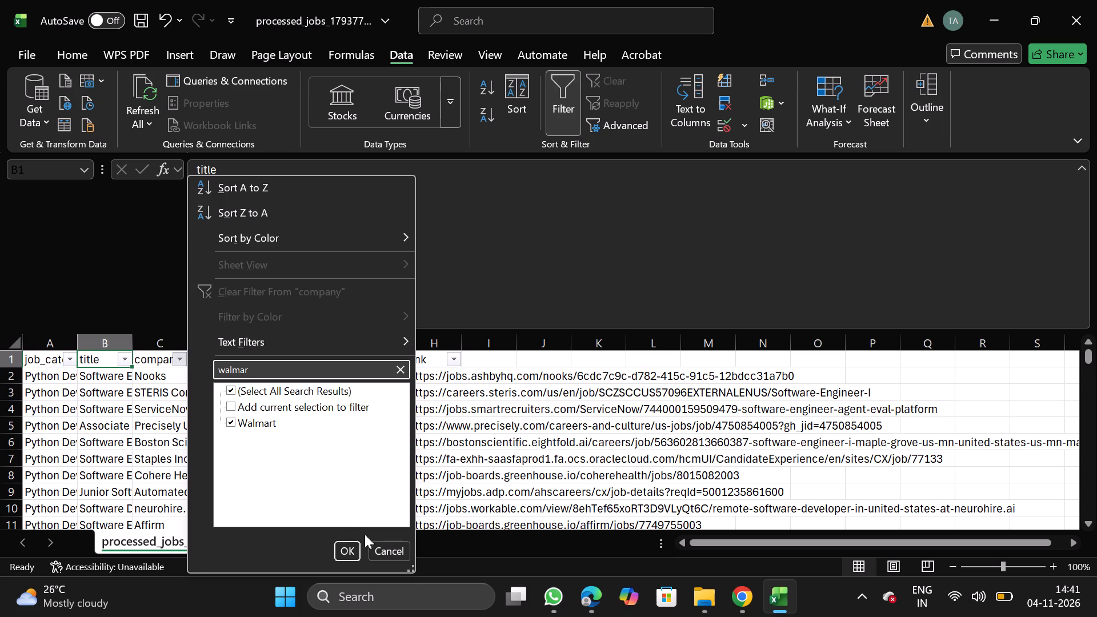
pyautogui.doubleClick(351, 547)
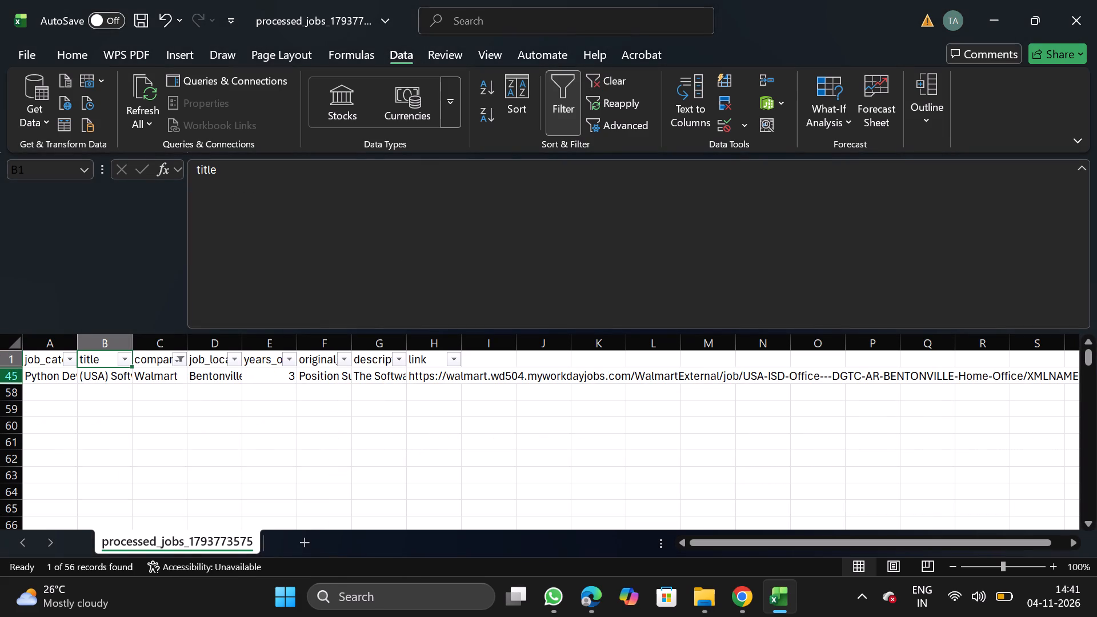
pyautogui.moveTo(10, 375); pyautogui.dragTo(33, 375)
pyautogui.rightClick(33, 375)
pyautogui.click(114, 236)
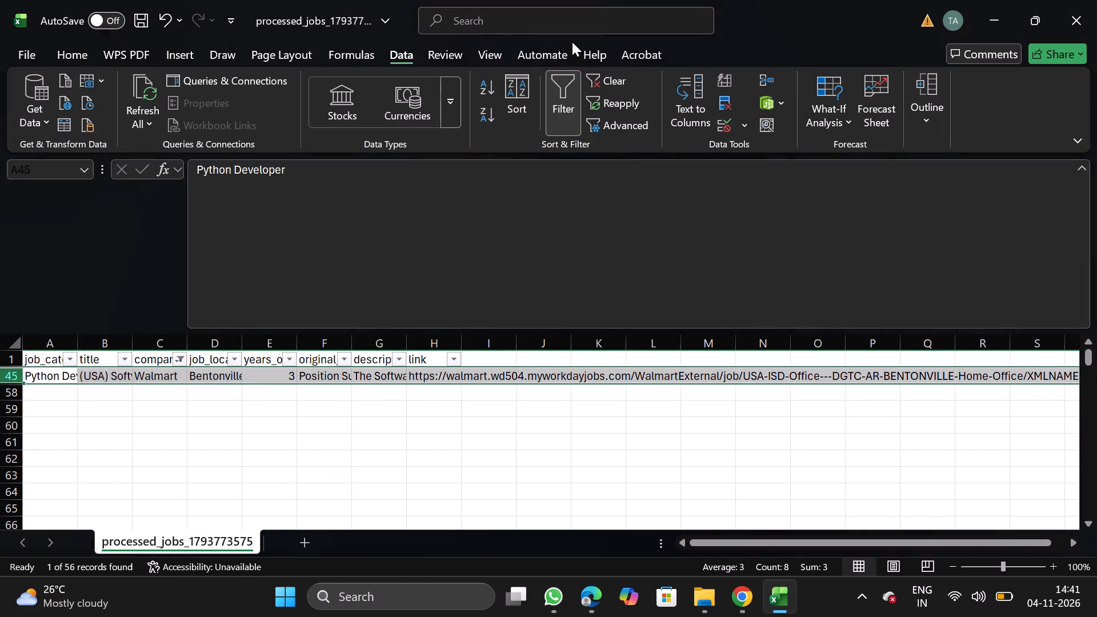
pyautogui.click(547, 94)
# Turn filtering back on and search the title column's filter values for dried and cpital.
pyautogui.click(105, 353)
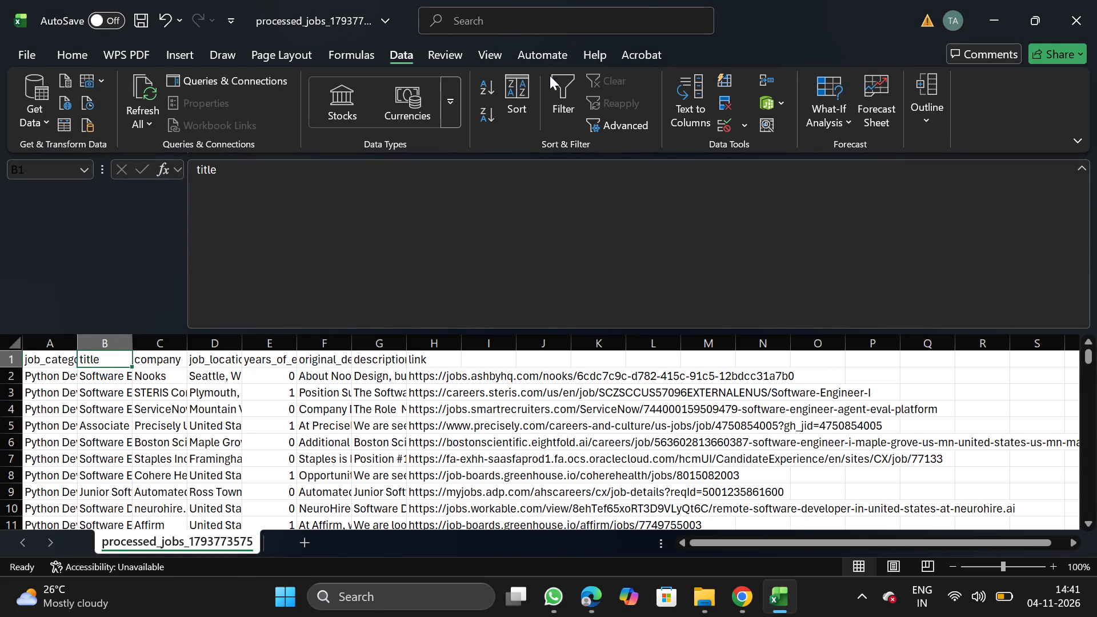
pyautogui.click(550, 81)
pyautogui.click(125, 362)
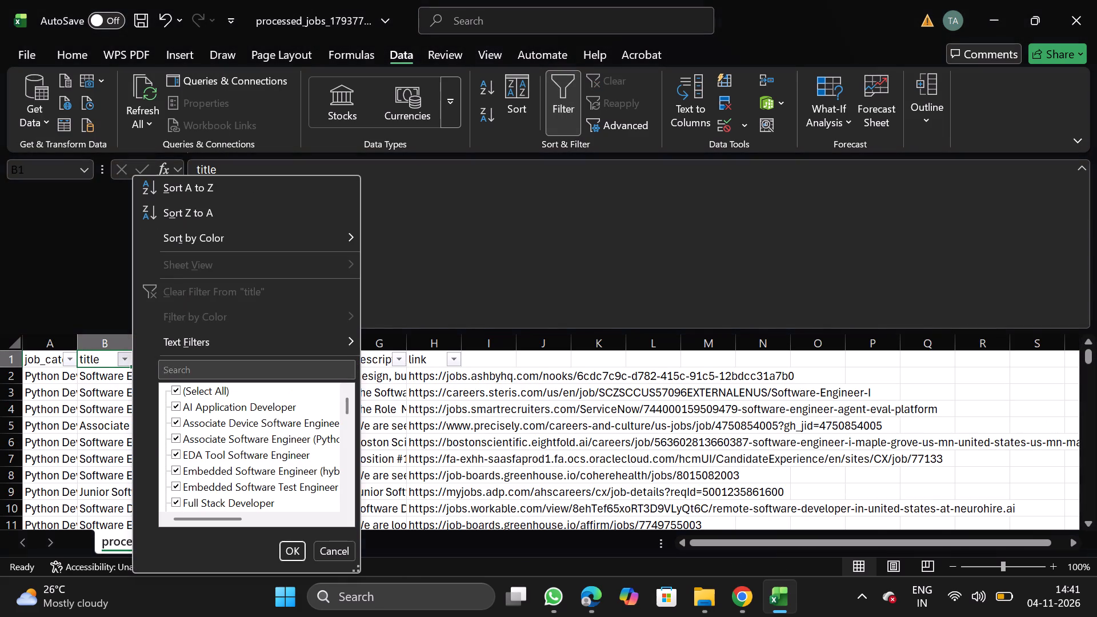
pyautogui.click(182, 371)
pyautogui.write('dried')
pyautogui.press('BackSpace')
pyautogui.press('BackSpace')
pyautogui.press('BackSpace')
pyautogui.press('BackSpace')
pyautogui.press('BackSpace')
pyautogui.press('BackSpace')
pyautogui.press('BackSpace')
pyautogui.press('BackSpace')
pyautogui.press('BackSpace')
pyautogui.press('BackSpace')
pyautogui.press('BackSpace')
pyautogui.press('BackSpace')
pyautogui.press('BackSpace')
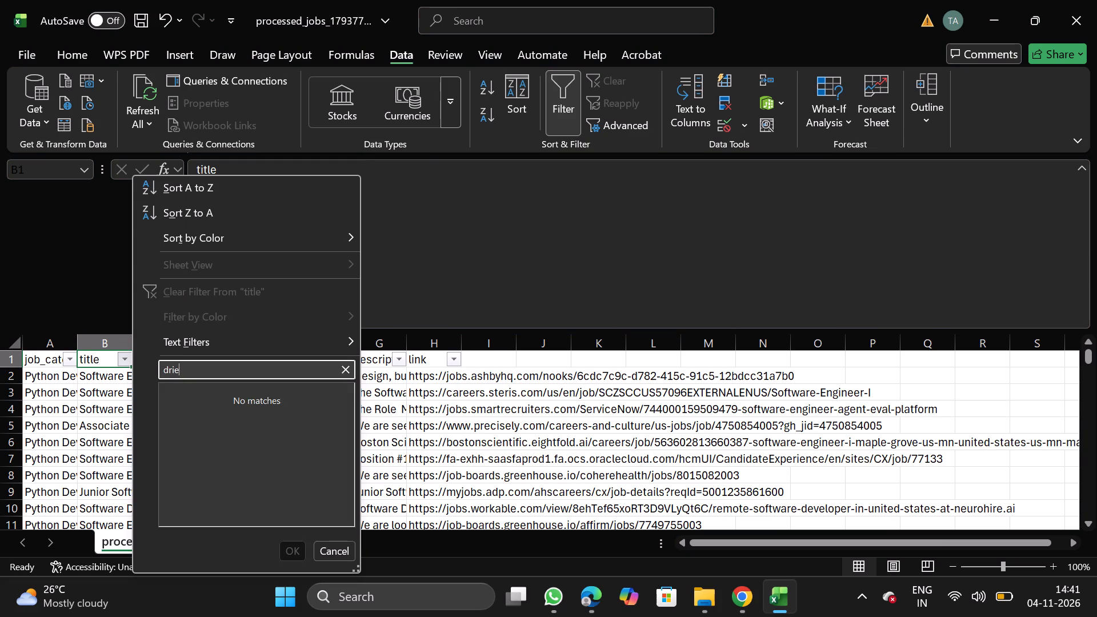
pyautogui.write('cpital')
pyautogui.press('BackSpace')
pyautogui.press('BackSpace')
pyautogui.press('BackSpace')
pyautogui.press('BackSpace')
pyautogui.press('BackSpace')
pyautogui.press('BackSpace')
pyautogui.press('BackSpace')
pyautogui.press('BackSpace')
pyautogui.press('BackSpace')
pyautogui.press('BackSpace')
pyautogui.press('BackSpace')
pyautogui.press('BackSpace')
pyautogui.press('BackSpace')
pyautogui.press('BackSpace')
# Search the title column's filter values for under and hunt.
pyautogui.write('under')
pyautogui.press('BackSpace')
pyautogui.press('BackSpace')
pyautogui.press('BackSpace')
pyautogui.press('BackSpace')
pyautogui.press('BackSpace')
pyautogui.press('BackSpace')
pyautogui.press('BackSpace')
pyautogui.press('BackSpace')
pyautogui.press('BackSpace')
pyautogui.press('BackSpace')
pyautogui.press('BackSpace')
pyautogui.press('BackSpace')
pyautogui.press('BackSpace')
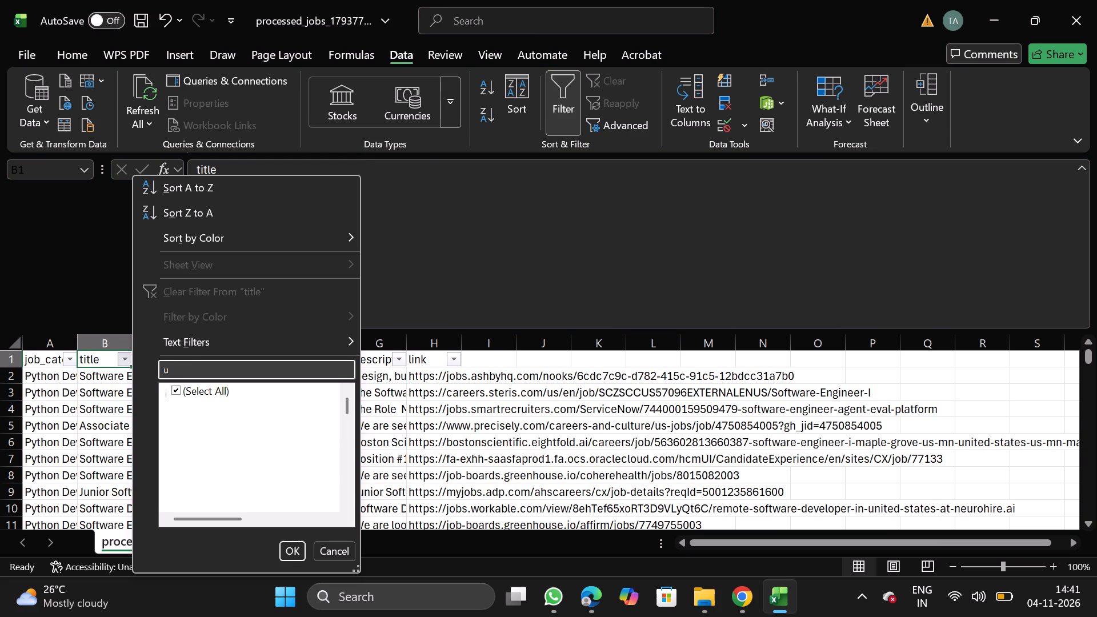
pyautogui.write('hunt')
pyautogui.press('BackSpace')
pyautogui.press('BackSpace')
pyautogui.press('BackSpace')
pyautogui.press('BackSpace')
pyautogui.press('BackSpace')
pyautogui.press('BackSpace')
pyautogui.press('BackSpace')
pyautogui.press('BackSpace')
pyautogui.press('BackSpace')
pyautogui.press('BackSpace')
pyautogui.press('BackSpace')
pyautogui.press('BackSpace')
pyautogui.press('BackSpace')
pyautogui.press('BackSpace')
pyautogui.press('BackSpace')
pyautogui.press('BackSpace')
pyautogui.press('BackSpace')
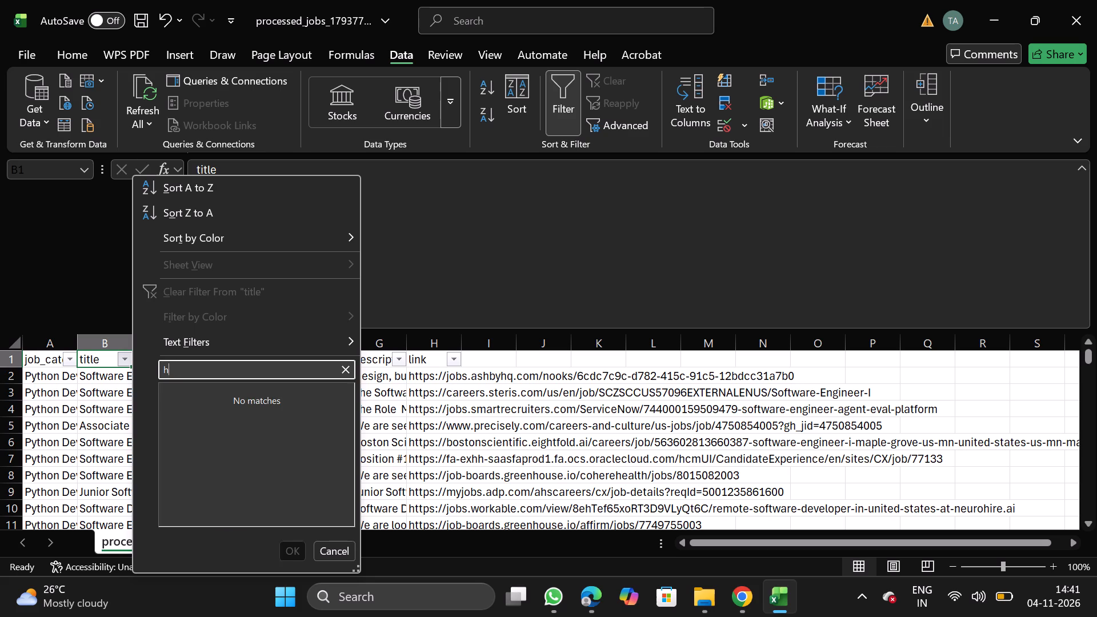
# Search the title column's filter values for skim and ape.
pyautogui.write('skim')
pyautogui.press('BackSpace')
pyautogui.press('BackSpace')
pyautogui.press('BackSpace')
pyautogui.press('BackSpace')
pyautogui.press('BackSpace')
pyautogui.press('BackSpace')
pyautogui.press('BackSpace')
pyautogui.press('BackSpace')
pyautogui.press('BackSpace')
pyautogui.press('BackSpace')
pyautogui.press('BackSpace')
pyautogui.press('BackSpace')
pyautogui.press('BackSpace')
pyautogui.press('BackSpace')
pyautogui.press('BackSpace')
pyautogui.press('BackSpace')
pyautogui.write('ape')
pyautogui.press('BackSpace')
pyautogui.press('BackSpace')
pyautogui.press('BackSpace')
pyautogui.press('BackSpace')
pyautogui.press('BackSpace')
pyautogui.press('BackSpace')
pyautogui.press('BackSpace')
pyautogui.press('BackSpace')
pyautogui.press('BackSpace')
pyautogui.press('BackSpace')
pyautogui.press('BackSpace')
pyautogui.press('BackSpace')
pyautogui.press('BackSpace')
pyautogui.press('BackSpace')
pyautogui.press('BackSpace')
# Search the title column's filter values for in landem, leave the filter unapplied and turn filtering off.
pyautogui.write('in landem')
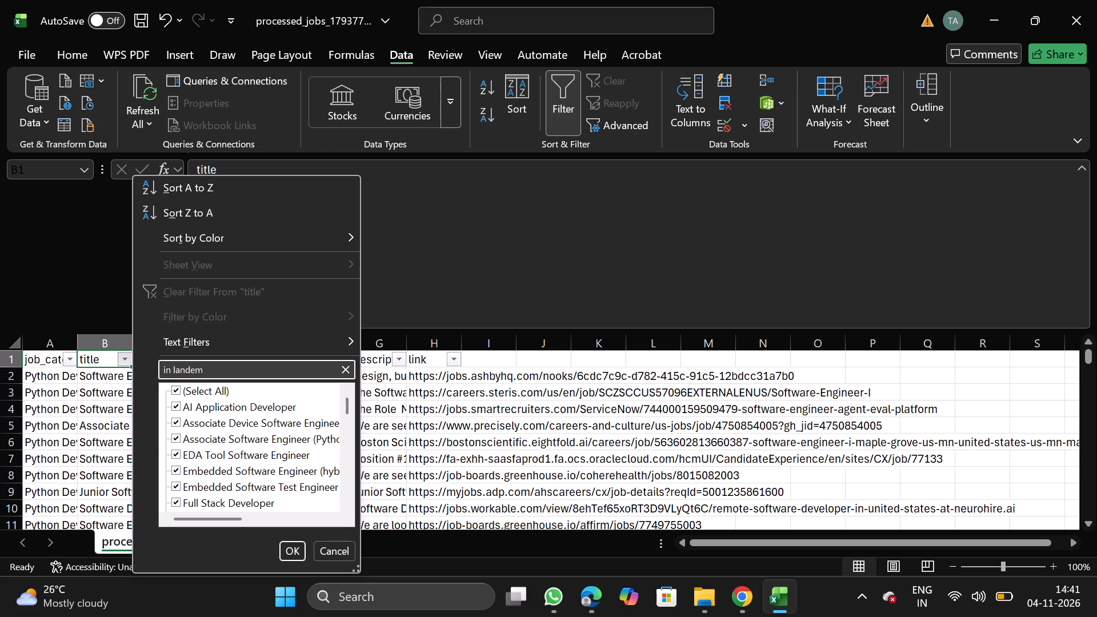
pyautogui.click(342, 563)
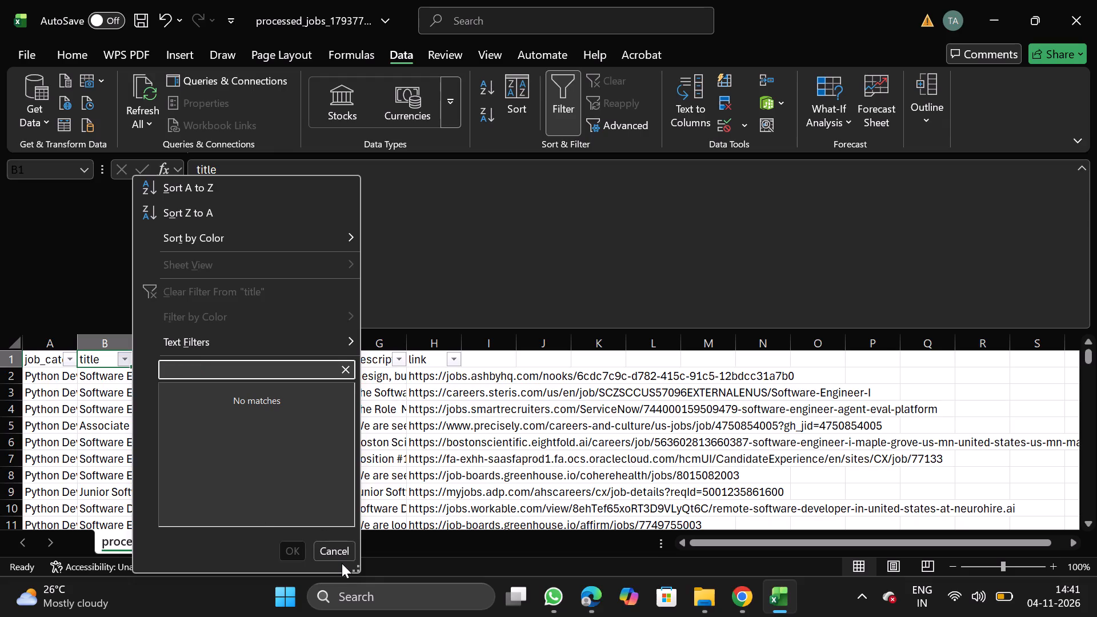
pyautogui.click(342, 555)
pyautogui.click(552, 116)
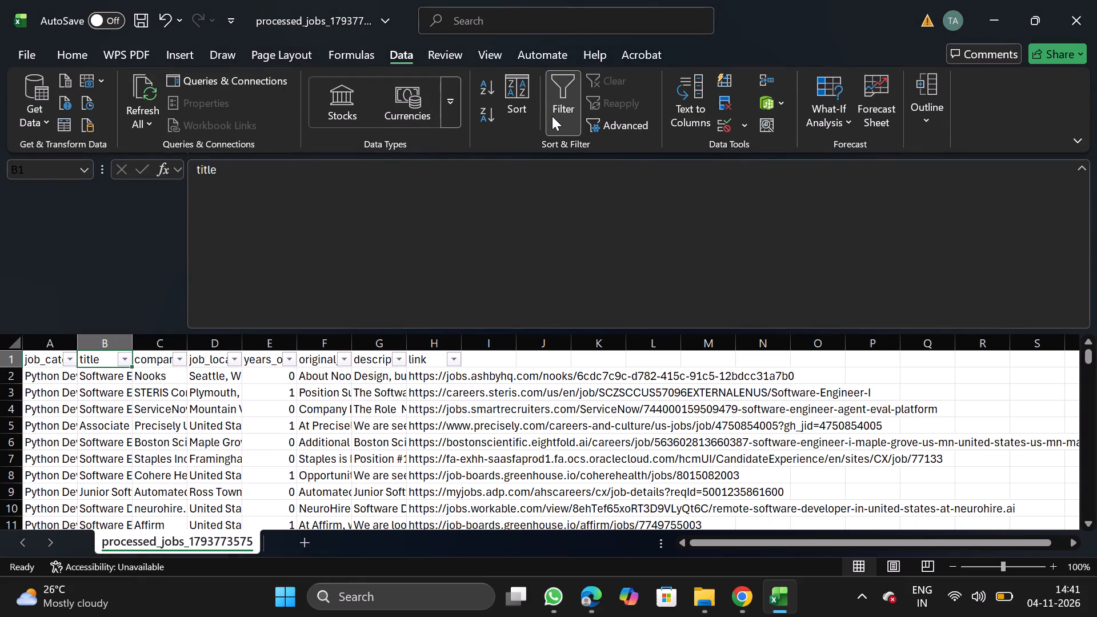
# Save the cleaned file as a CSV named Python_11_04 in the Daily Scraping jobs folder under Documents.
pyautogui.click(22, 55)
pyautogui.tripleClick(71, 289)
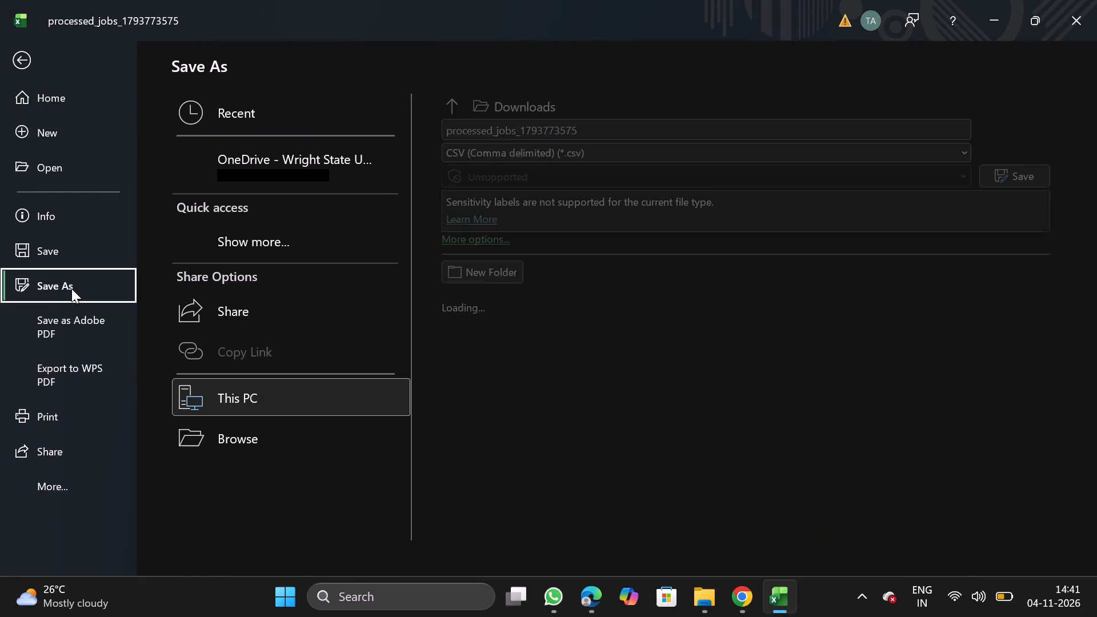
pyautogui.tripleClick(234, 480)
pyautogui.doubleClick(234, 480)
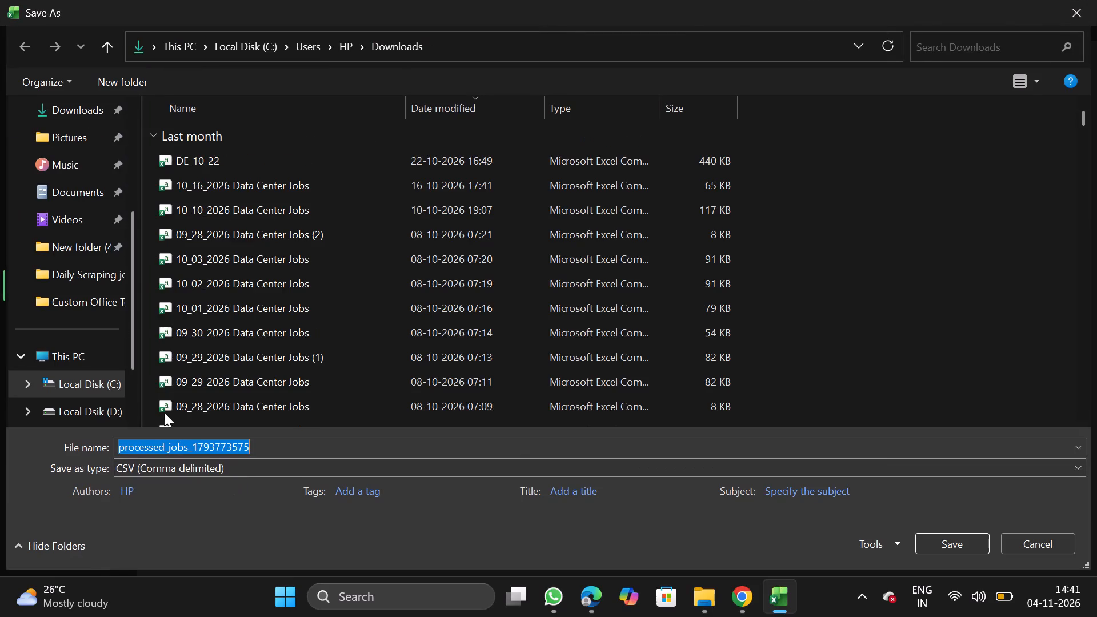
pyautogui.doubleClick(82, 185)
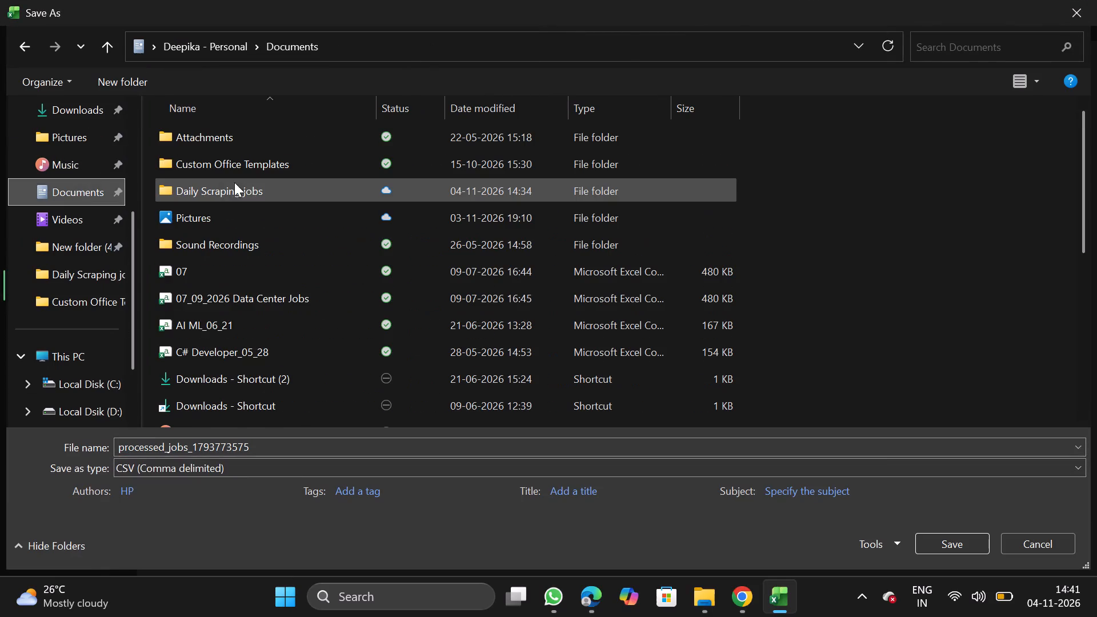
pyautogui.doubleClick(251, 193)
pyautogui.click(310, 454)
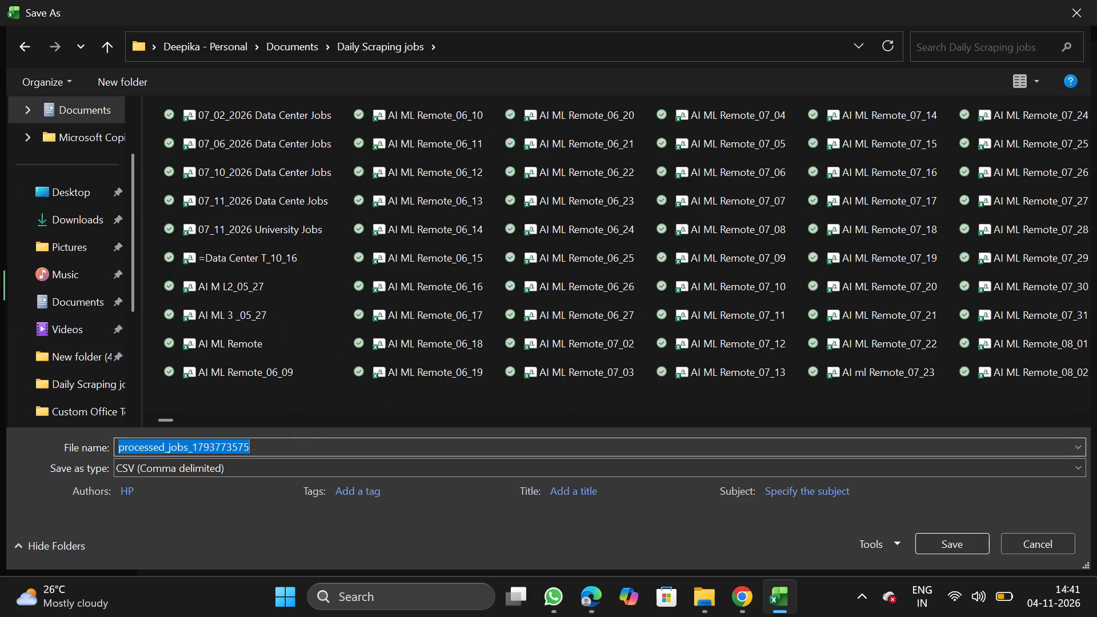
pyautogui.press('BackSpace')
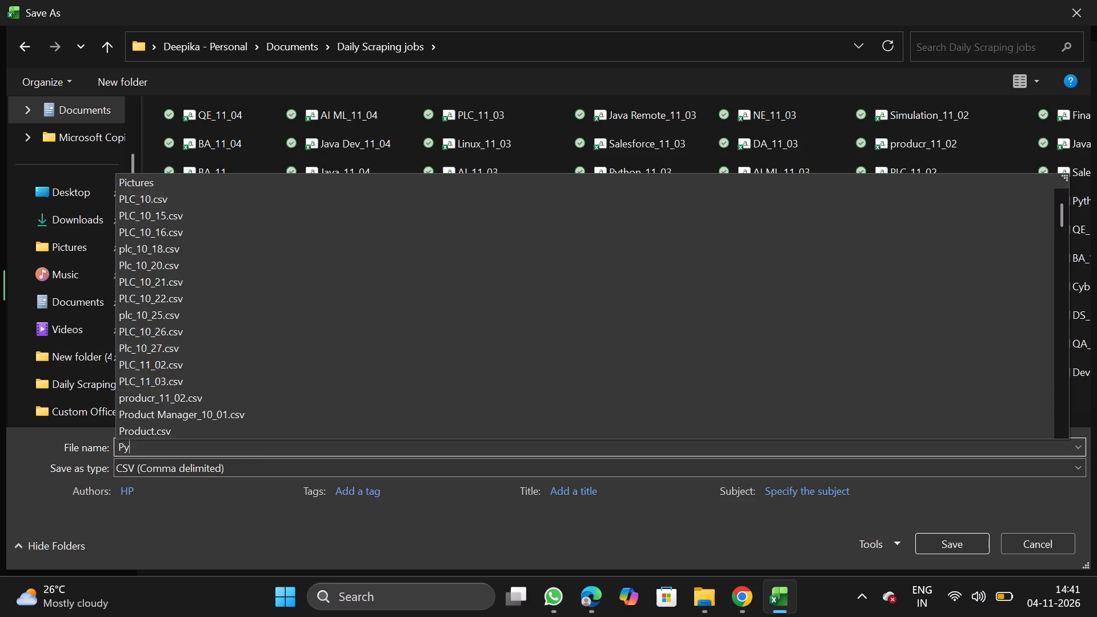
pyautogui.write('_11_04')
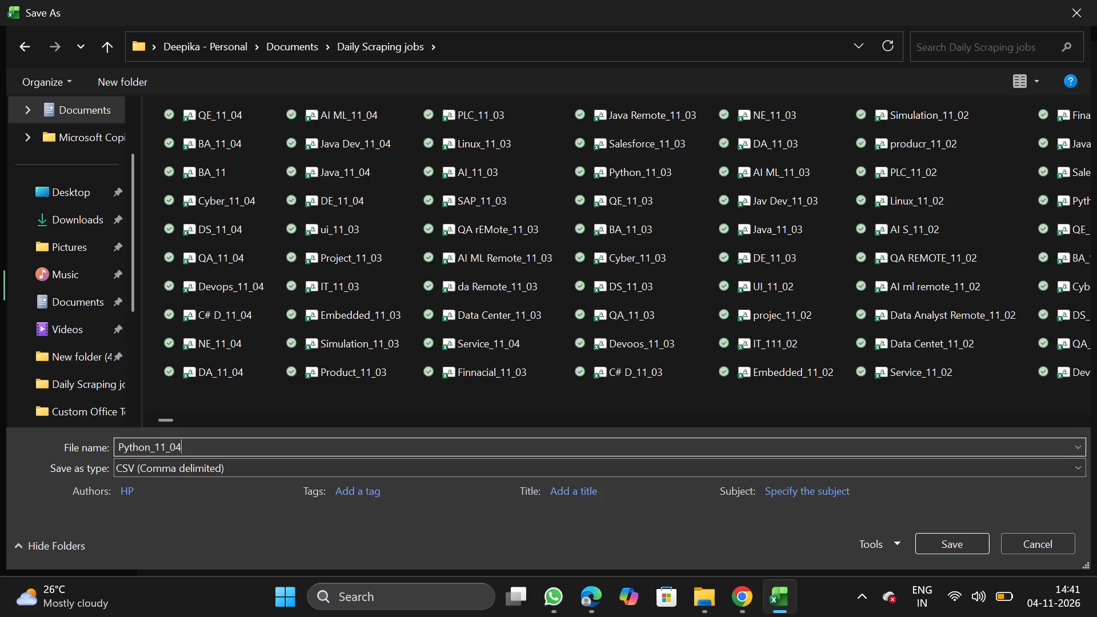
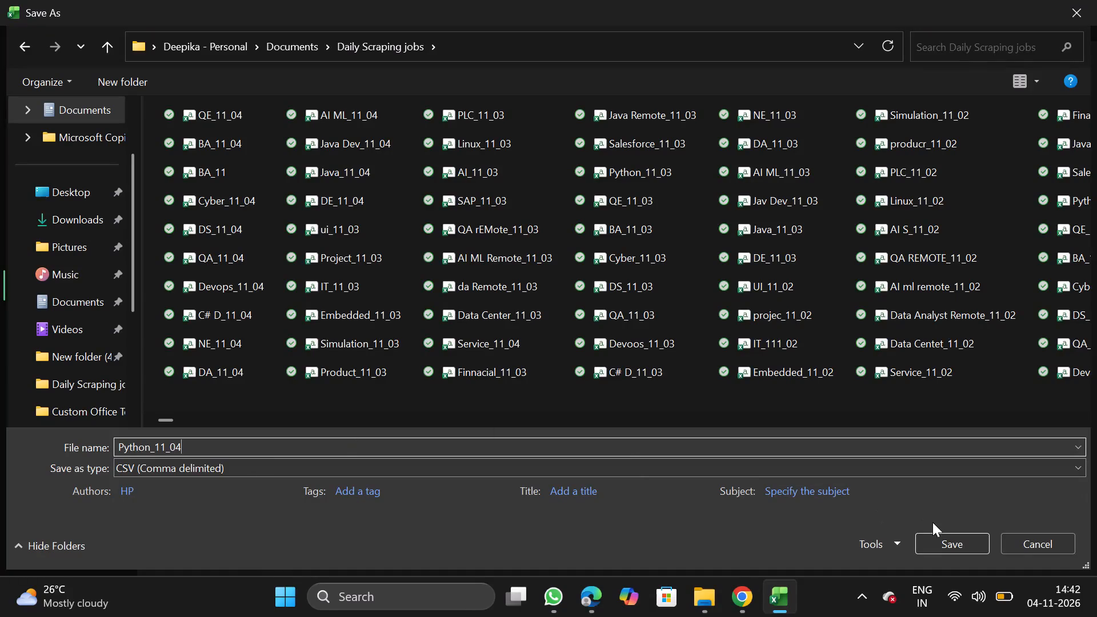
# Complete saving the comma-delimited CSV as Python_11_04 in the Daily Scraping jobs folder.
pyautogui.click(944, 542)
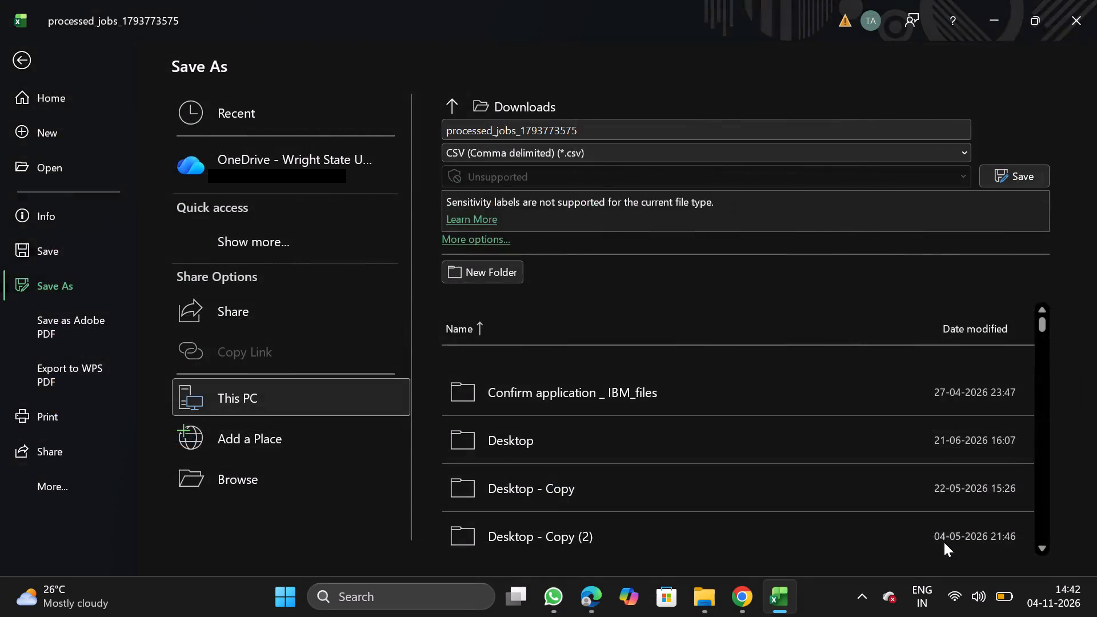
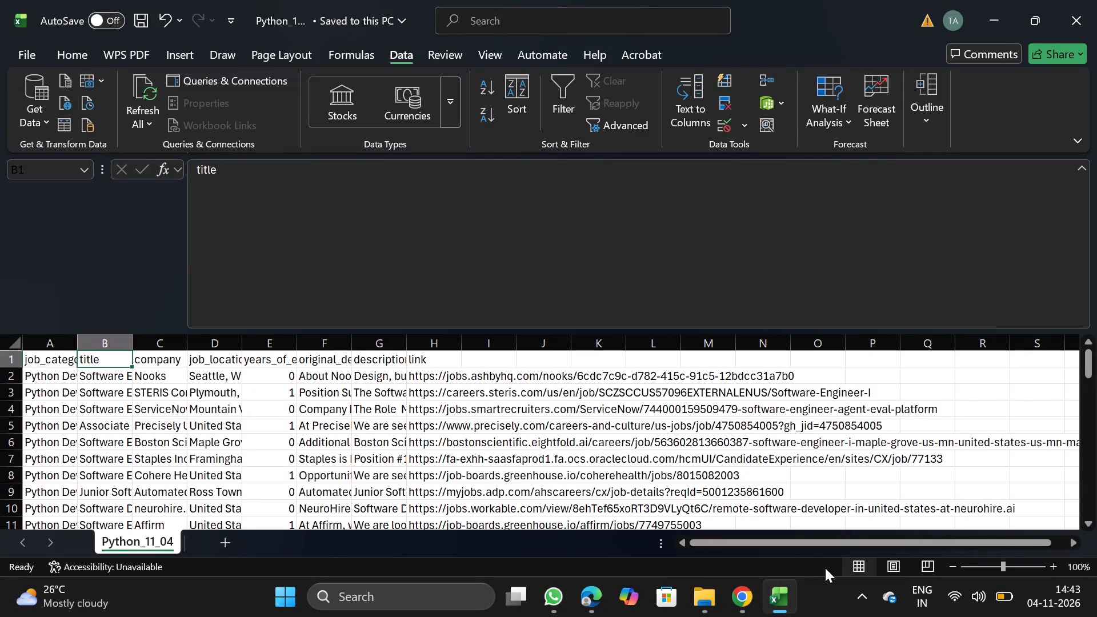
# Switch to NextGenApply in Chrome and bulk upload the Python_11_04 CSV file from the Daily Scraping jobs folder.
pyautogui.click(752, 607)
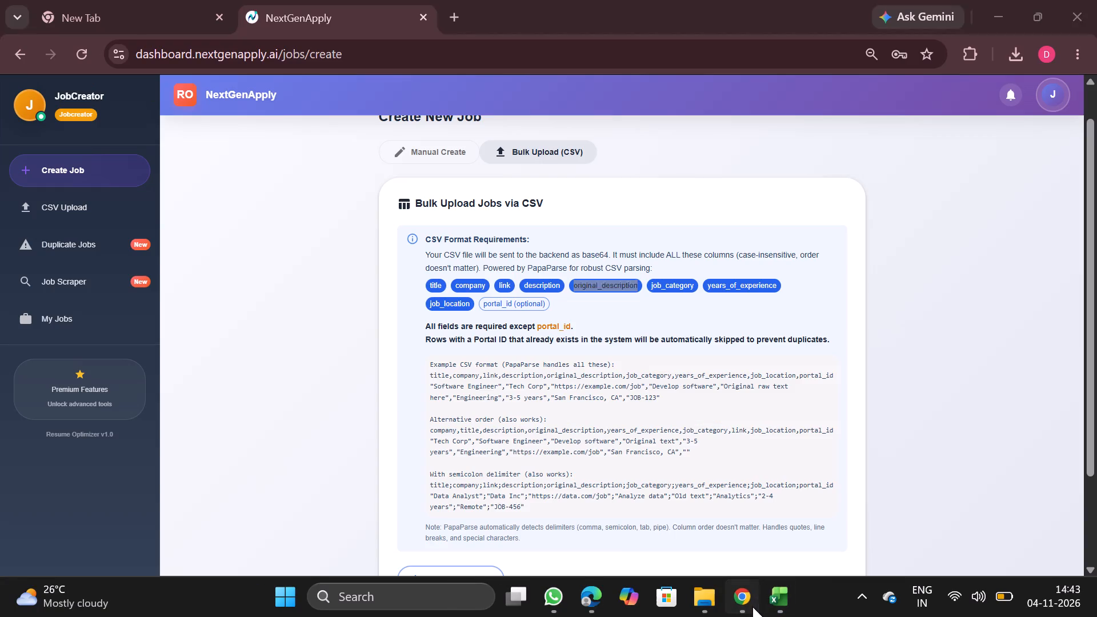
pyautogui.scroll(-2, 541, 399)
pyautogui.click(471, 455)
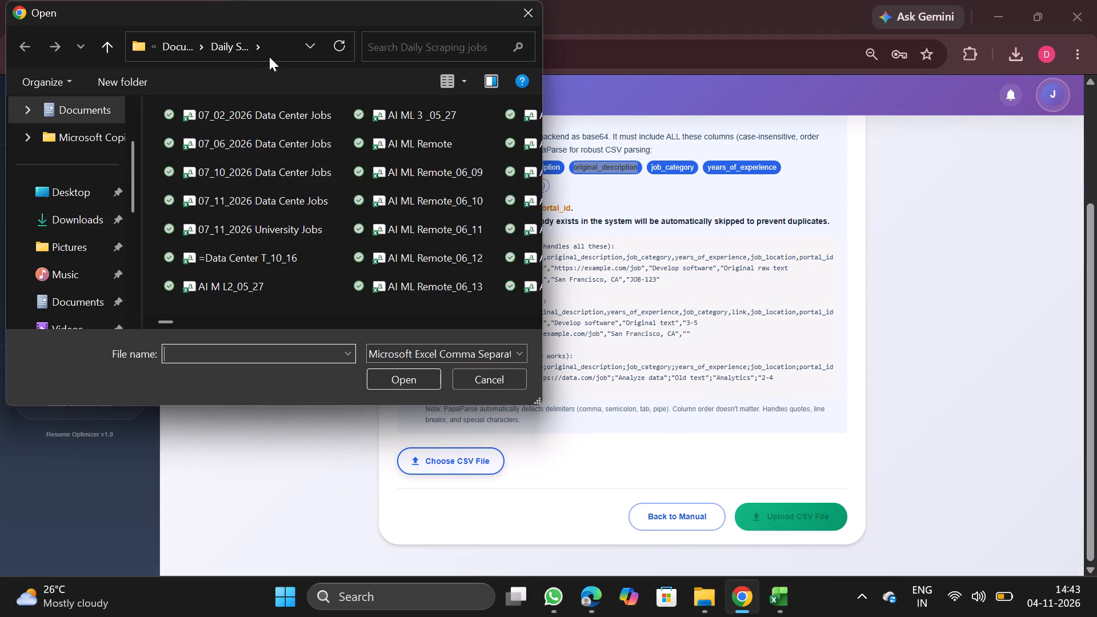
pyautogui.doubleClick(249, 117)
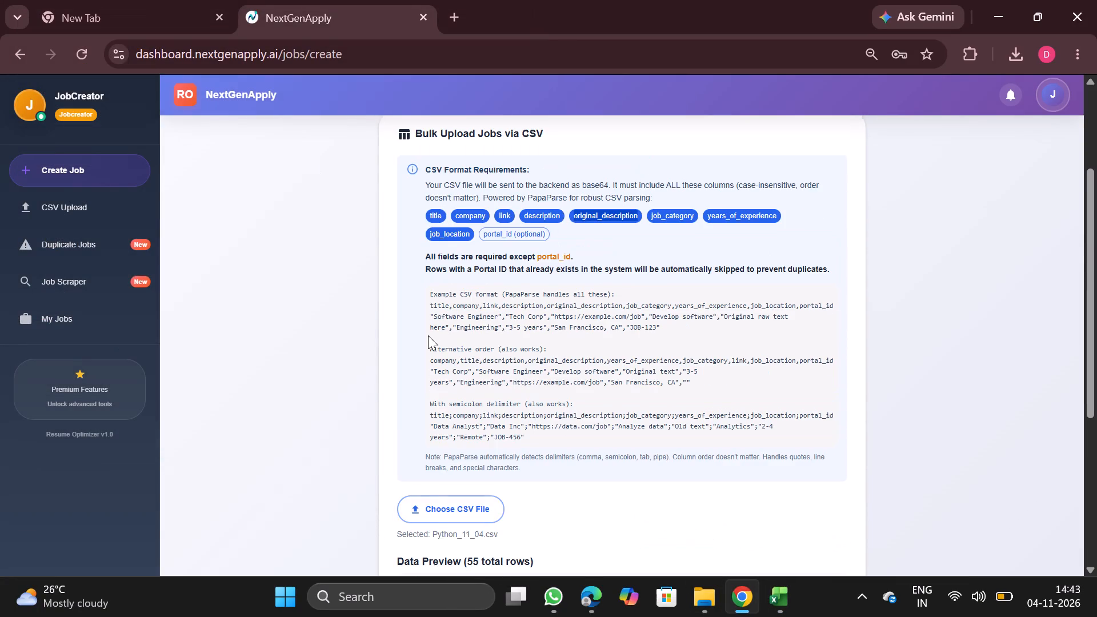
pyautogui.scroll(-1, 428, 335)
pyautogui.scroll(-1, 584, 442)
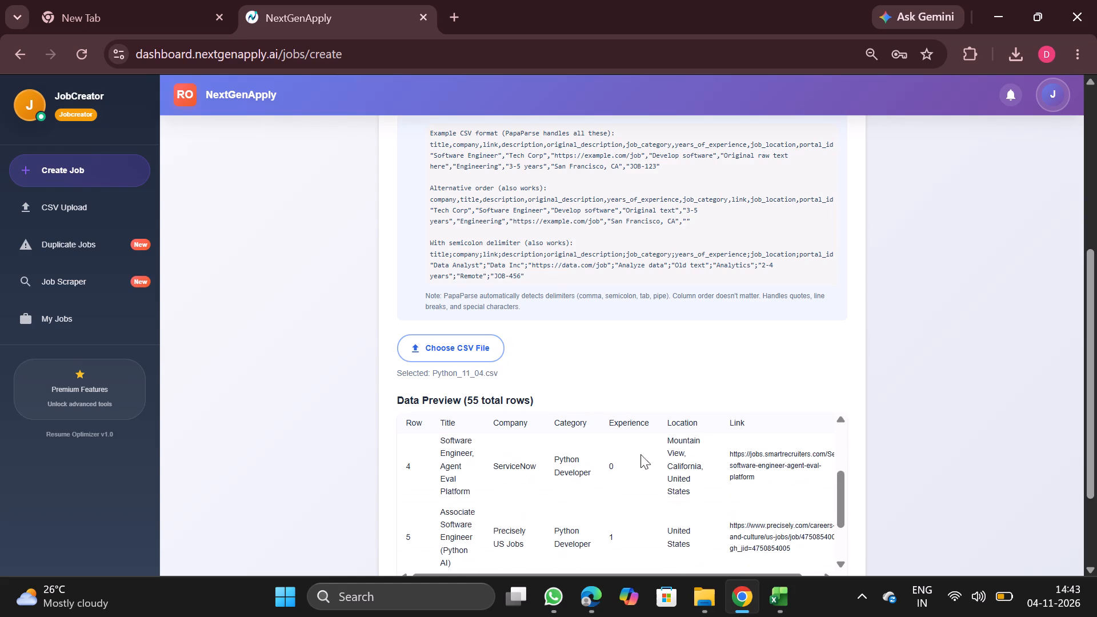
pyautogui.scroll(-2, 654, 460)
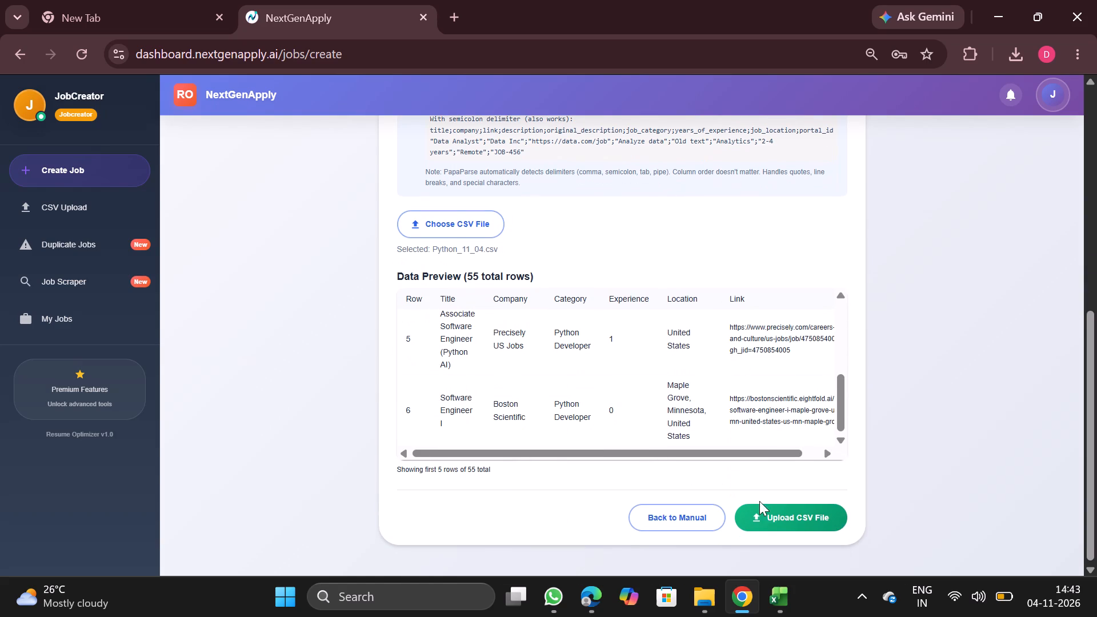
pyautogui.click(788, 522)
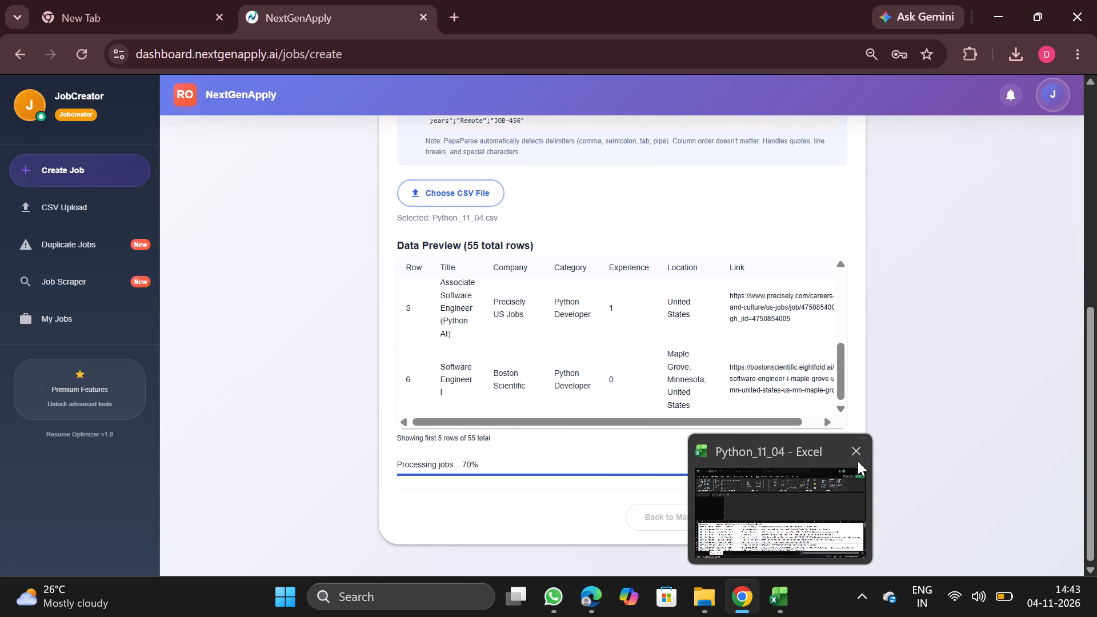
# Close the Python_11_04 workbook in Excel while the upload is processing.
pyautogui.click(862, 454)
# Go to the CSV Upload page of NextGenApply.
pyautogui.scroll(4, 620, 380)
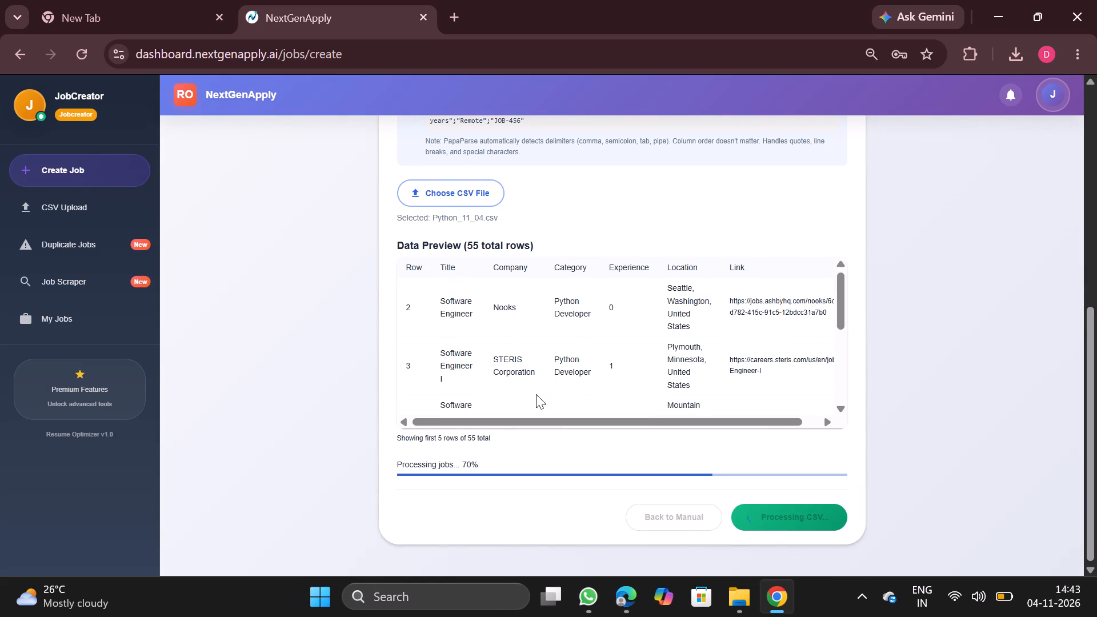
pyautogui.scroll(5, 536, 394)
pyautogui.click(67, 205)
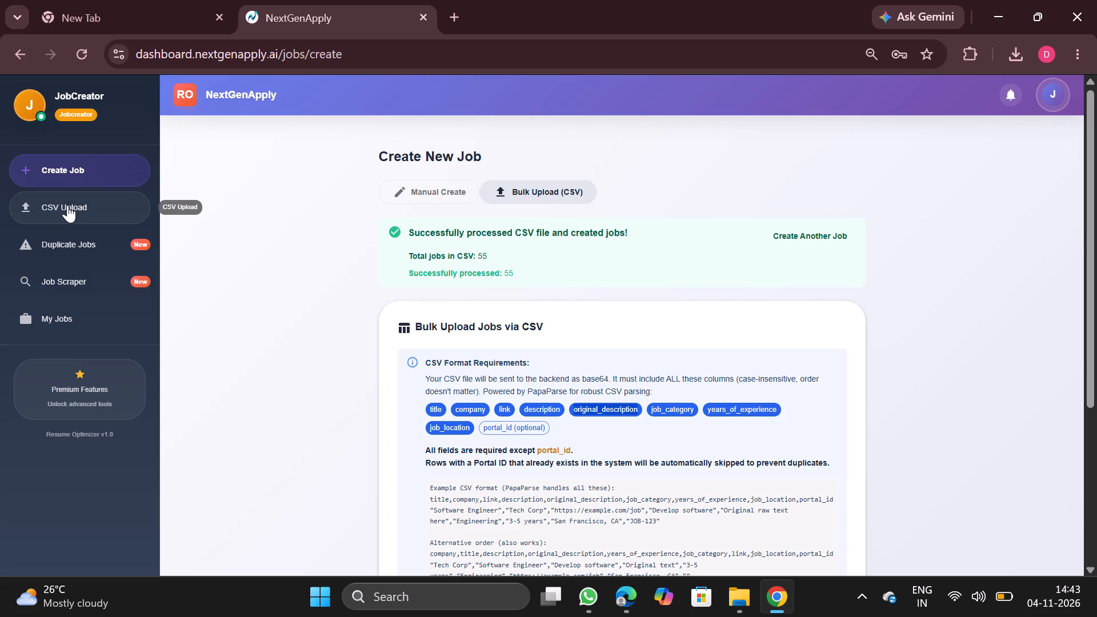